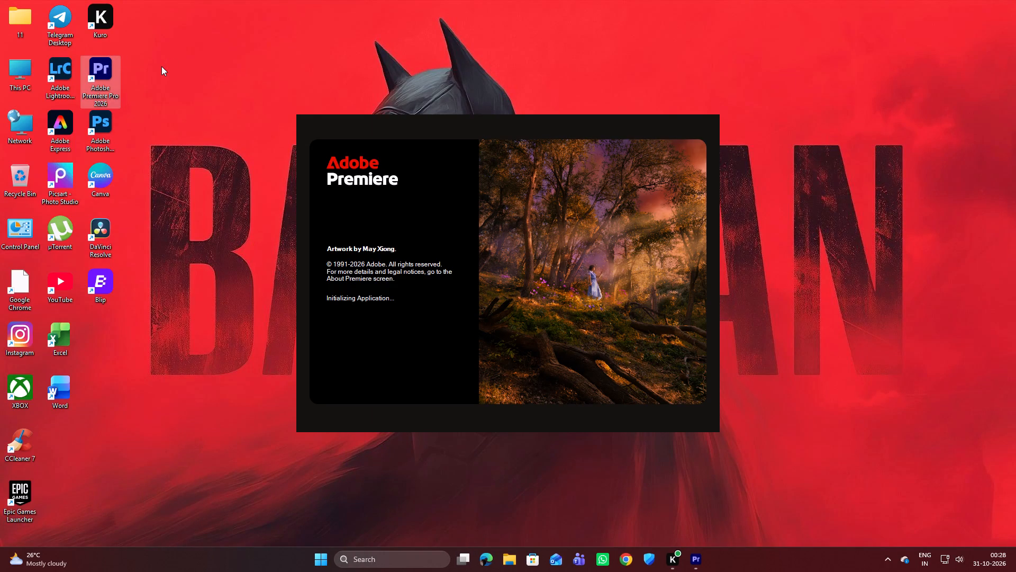
Quit the Blip app running in the background while Adobe Premiere loads.
{"action": "left_click", "coordinate": [886, 560]}
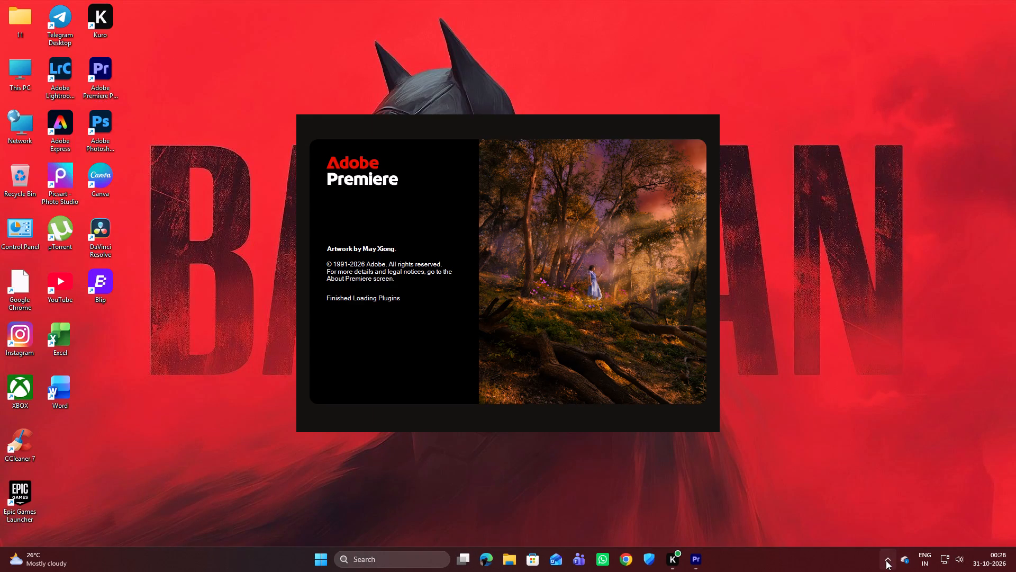
{"action": "right_click", "coordinate": [843, 523]}
{"action": "right_click", "coordinate": [843, 523]}
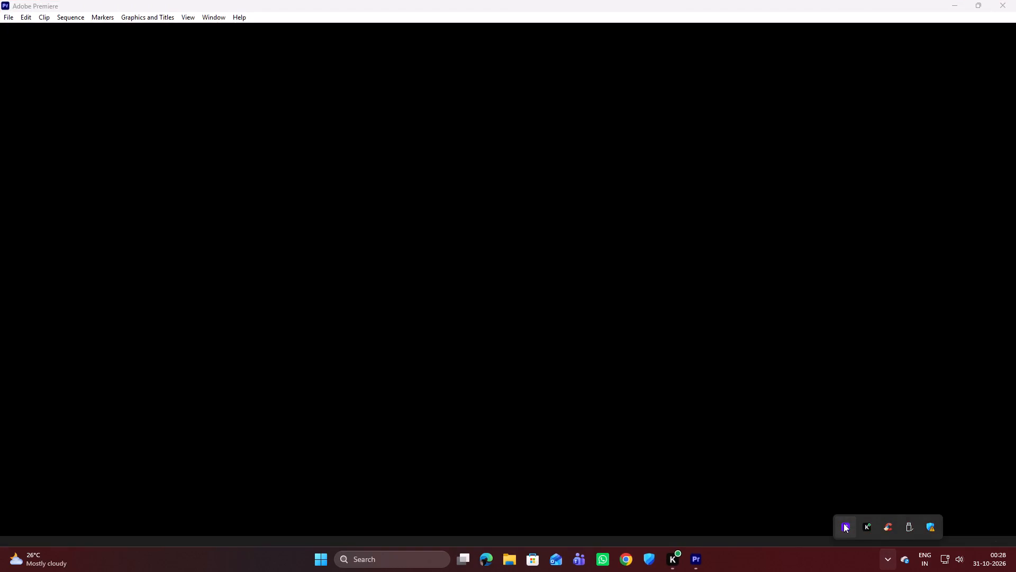
{"action": "right_click", "coordinate": [843, 522]}
{"action": "right_click", "coordinate": [843, 522]}
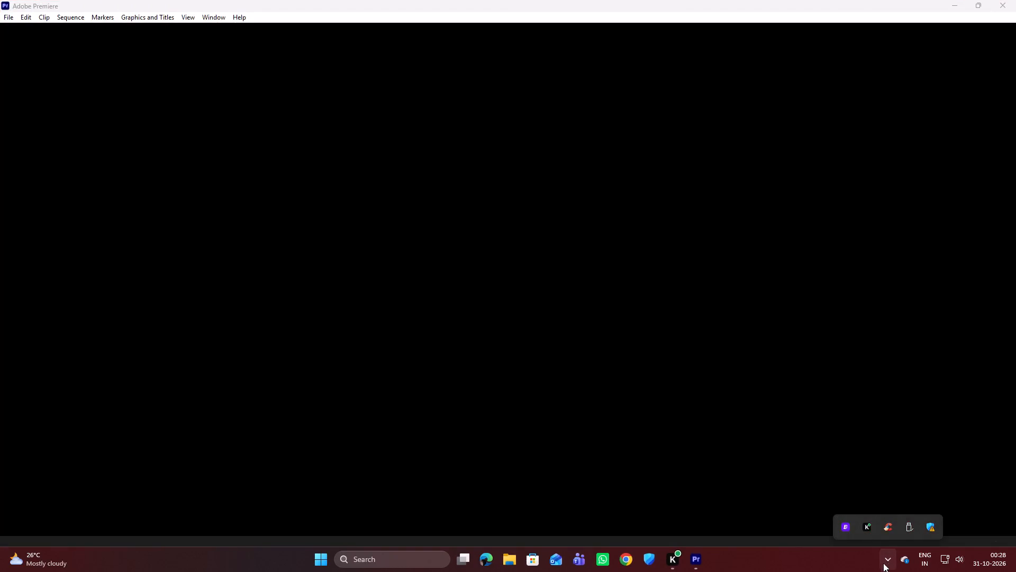
{"action": "left_click", "coordinate": [886, 558]}
{"action": "left_click", "coordinate": [886, 558]}
{"action": "right_click", "coordinate": [843, 526]}
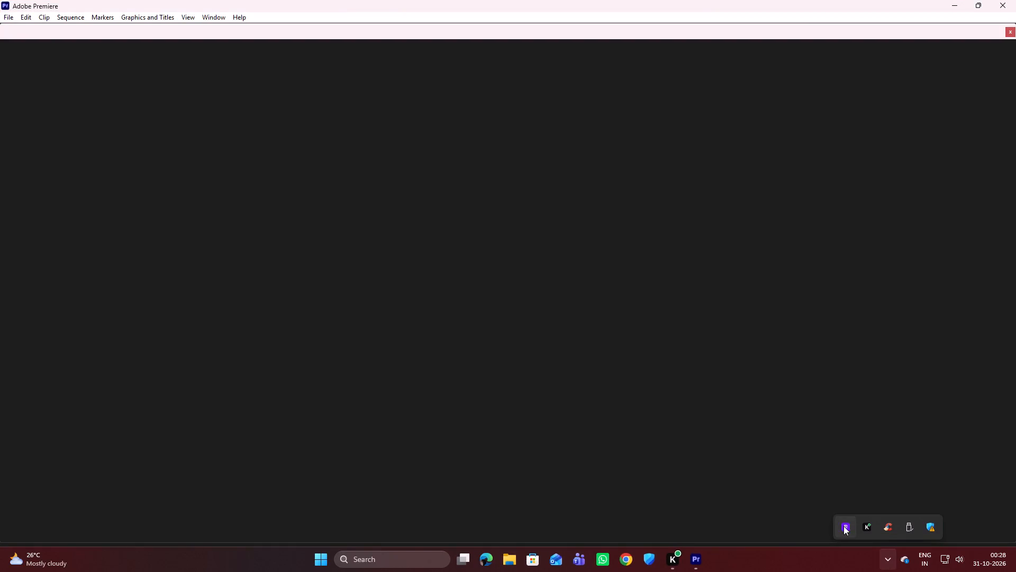
{"action": "left_click", "coordinate": [866, 516]}
{"action": "left_click", "coordinate": [884, 557]}
Switch to the Adobe Premiere window.
{"action": "left_click", "coordinate": [702, 556]}
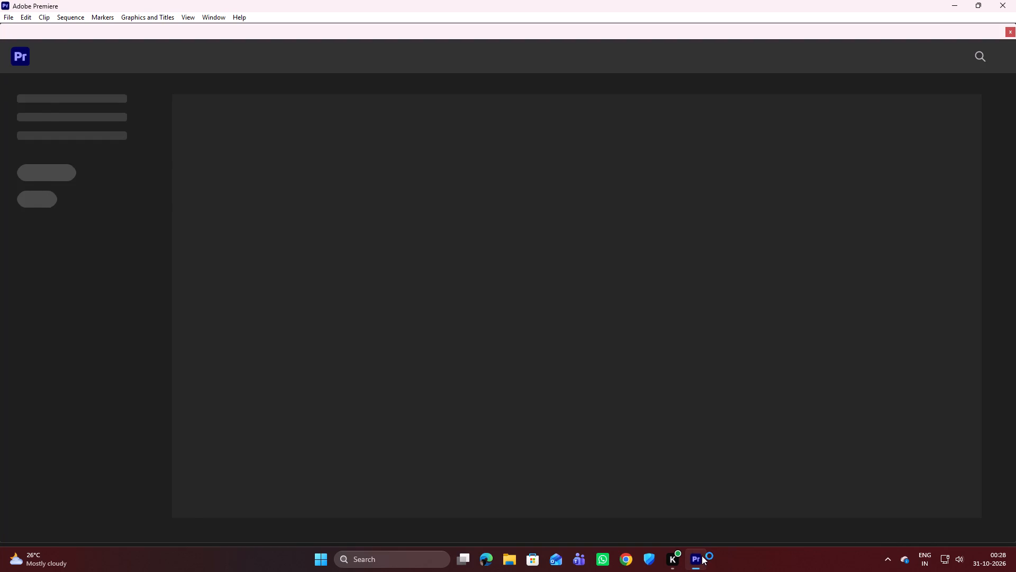
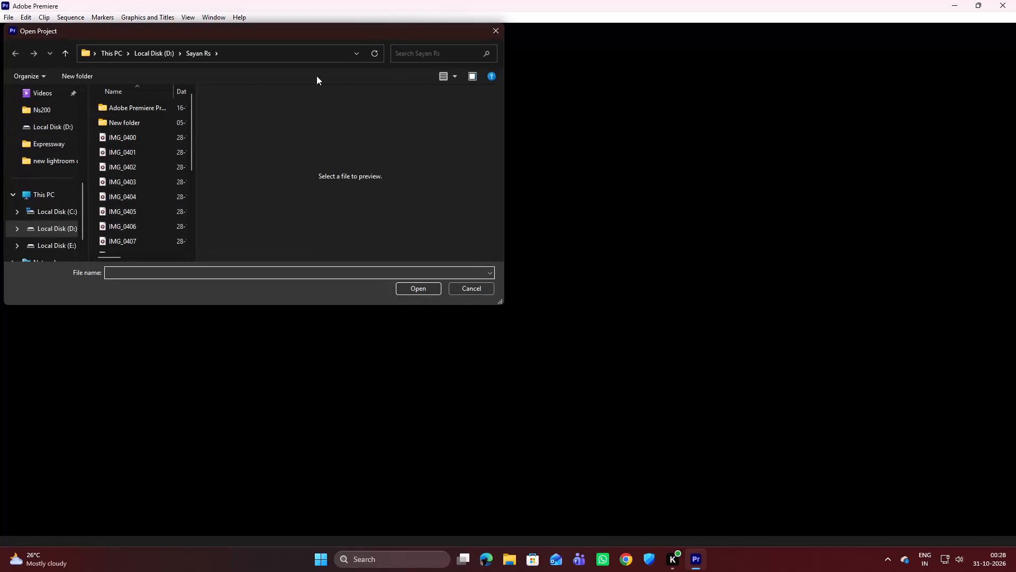
Dismiss the Open Project dialog and start a new project named Changed.
{"action": "left_click", "coordinate": [493, 32]}
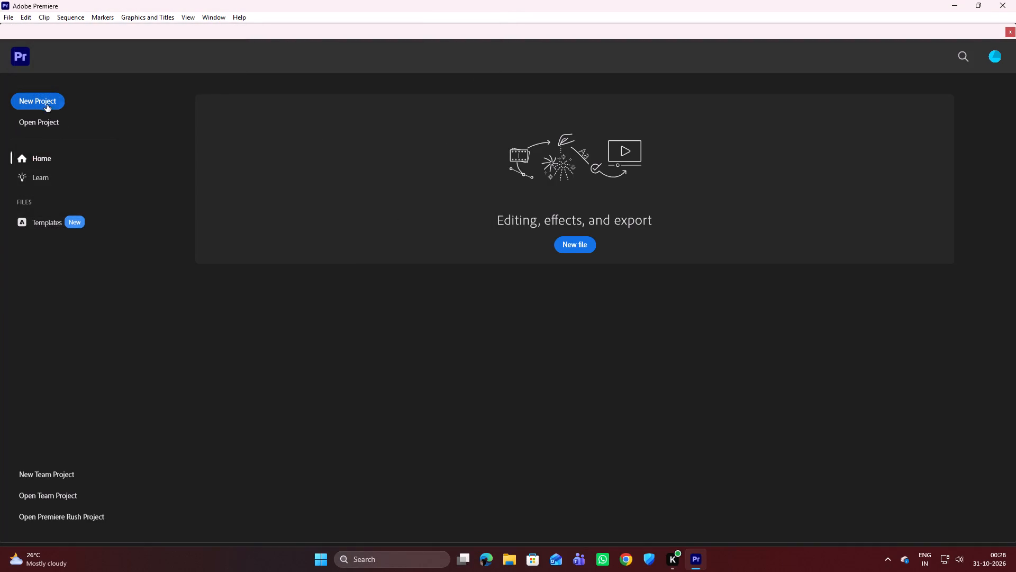
{"action": "left_click", "coordinate": [46, 102]}
{"action": "left_click", "coordinate": [485, 245]}
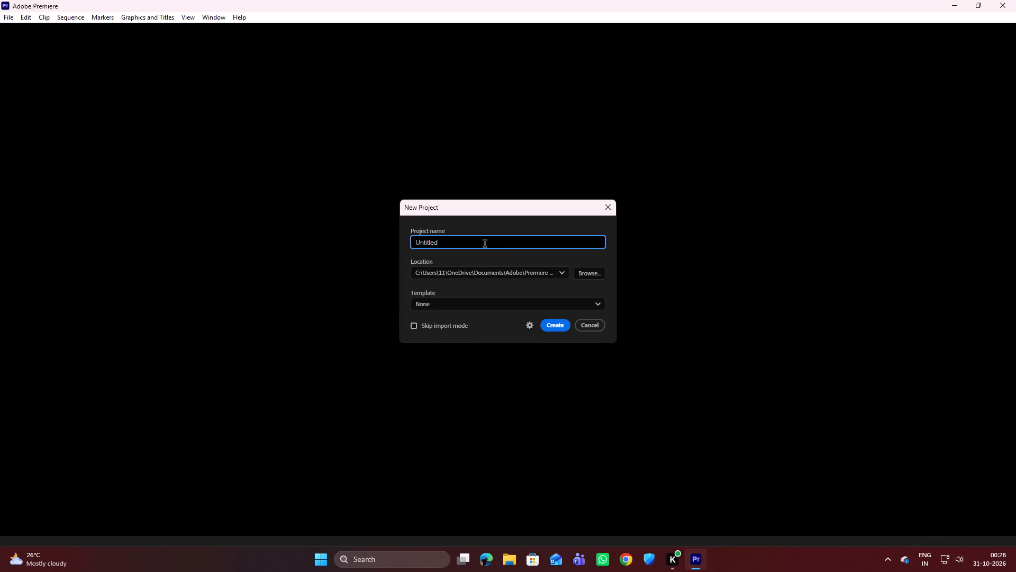
{"action": "key", "text": "BackSpace"}
{"action": "key", "text": "BackSpace"}
{"action": "key", "text": "BackSpace"}
{"action": "key", "text": "BackSpace"}
{"action": "key", "text": "BackSpace"}
{"action": "key", "text": "BackSpace"}
{"action": "key", "text": "BackSpace"}
{"action": "key", "text": "BackSpace"}
{"action": "key", "text": "BackSpace"}
{"action": "key", "text": "BackSpace"}
{"action": "key", "text": "BackSpace"}
{"action": "key", "text": "BackSpace"}
{"action": "key", "text": "BackSpace"}
{"action": "key", "text": "c"}
{"action": "key", "text": "BackSpace"}
{"action": "key", "text": "shift+c"}
{"action": "type", "text": "hange"}
{"action": "key", "text": "d"}
Set the project location to D:\New folder\Untitled Export and create the project.
{"action": "left_click", "coordinate": [585, 270]}
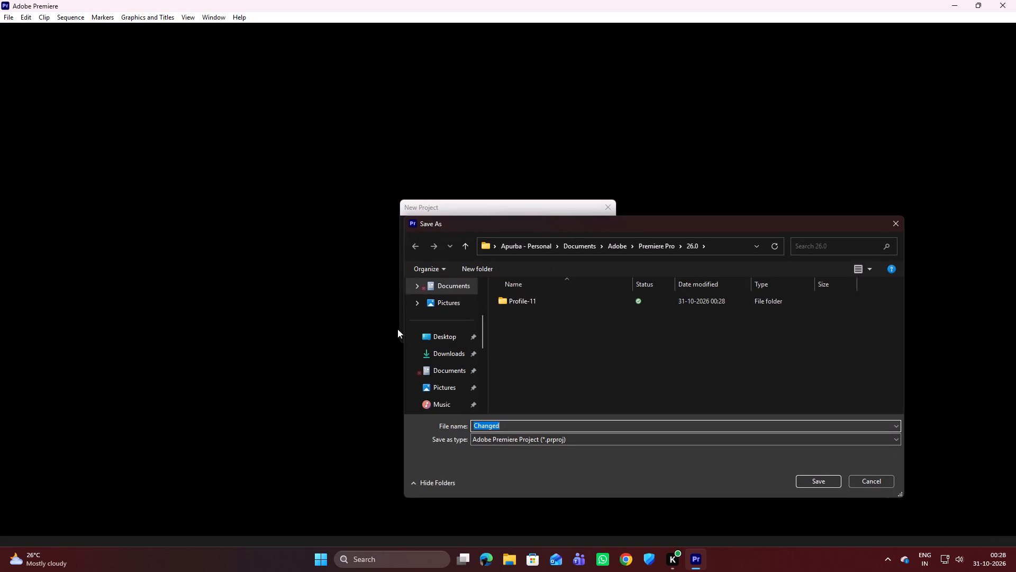
{"action": "scroll", "coordinate": [448, 369], "scroll_direction": "down", "scroll_amount": 1}
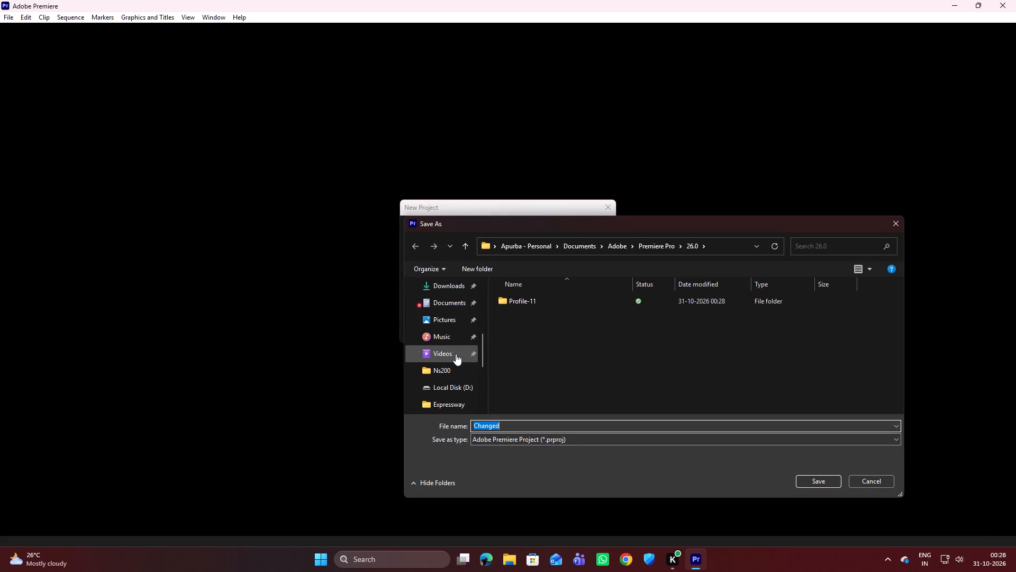
{"action": "left_click", "coordinate": [455, 387]}
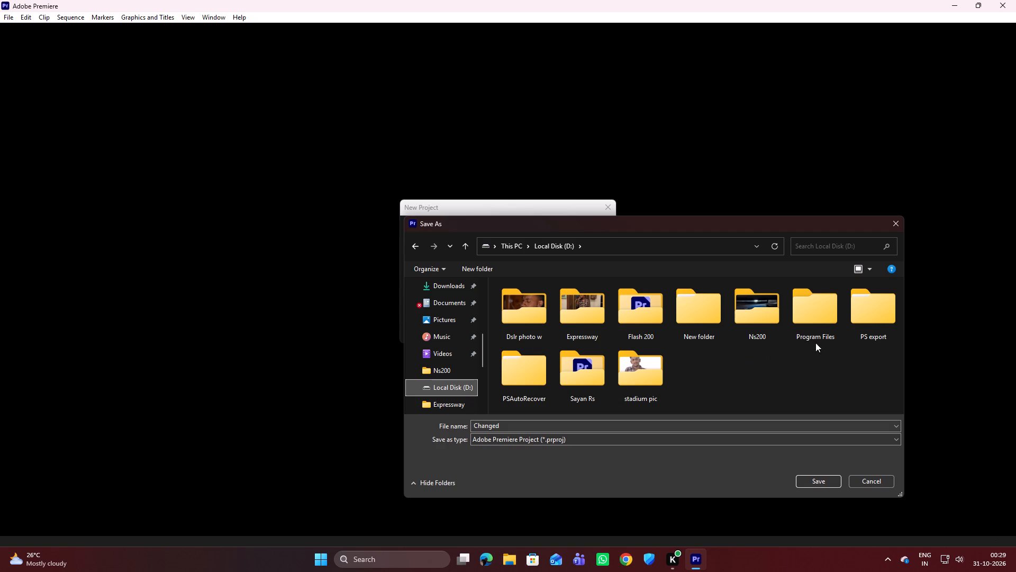
{"action": "left_click", "coordinate": [692, 314]}
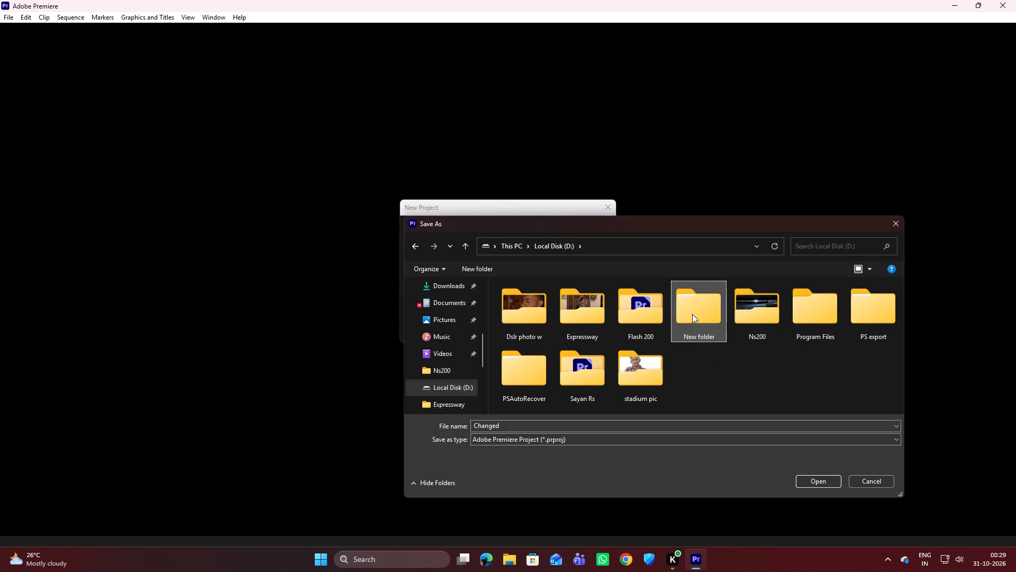
{"action": "left_click", "coordinate": [818, 480]}
{"action": "left_click", "coordinate": [573, 306]}
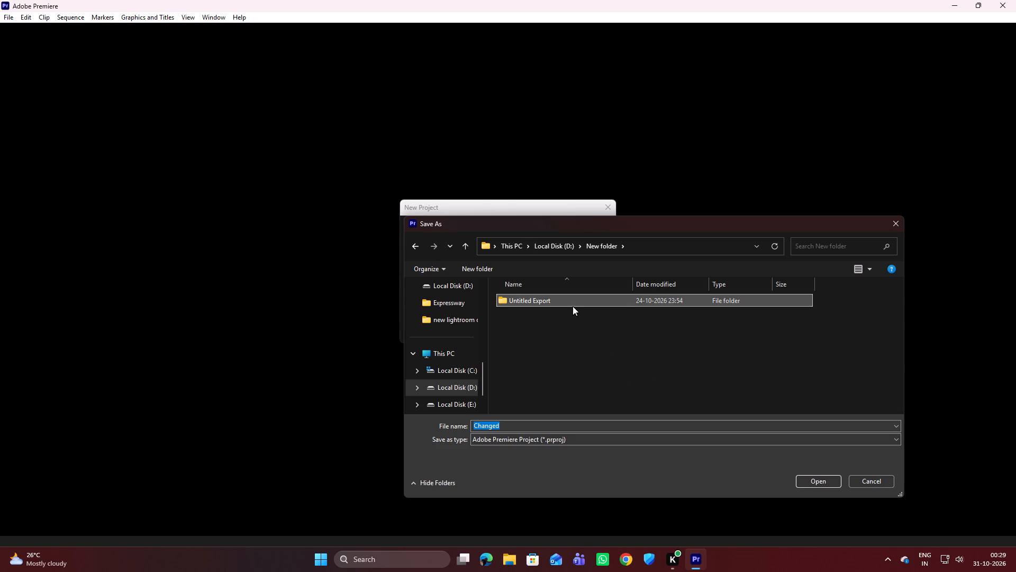
{"action": "left_click", "coordinate": [593, 302]}
{"action": "left_click", "coordinate": [593, 302]}
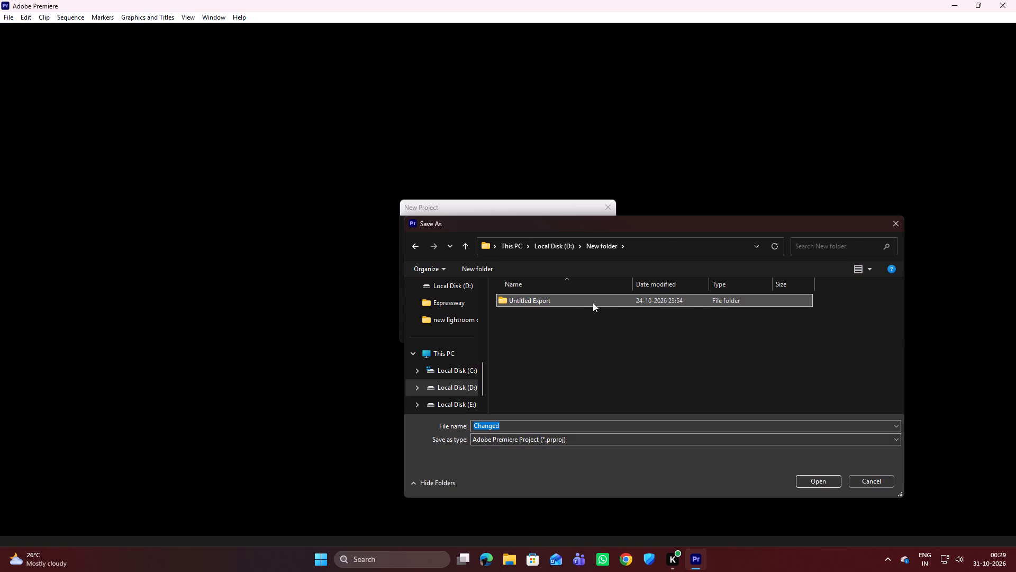
{"action": "left_click", "coordinate": [593, 302]}
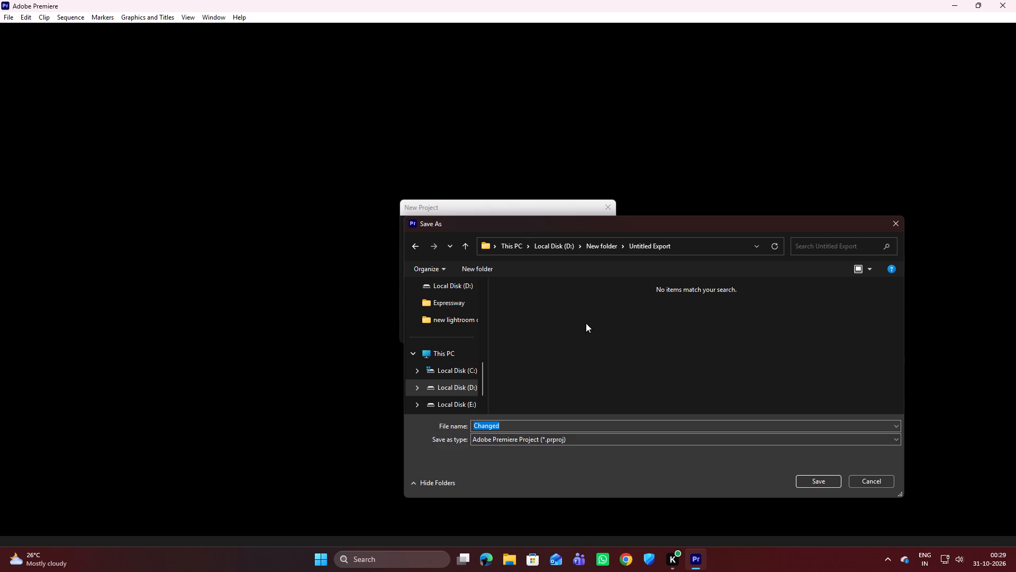
{"action": "left_click", "coordinate": [589, 325]}
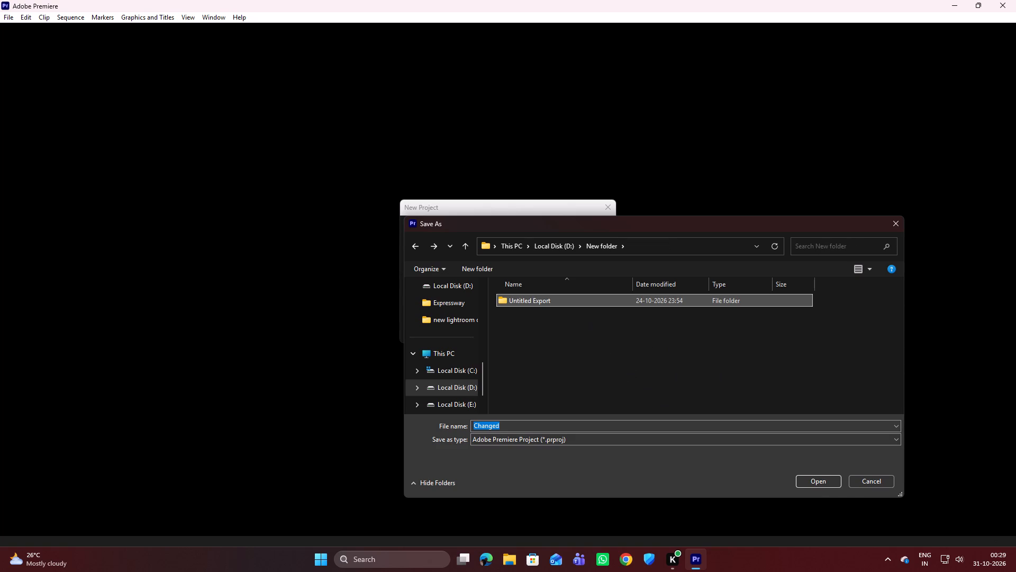
{"action": "left_click", "coordinate": [825, 475]}
{"action": "left_click", "coordinate": [823, 478]}
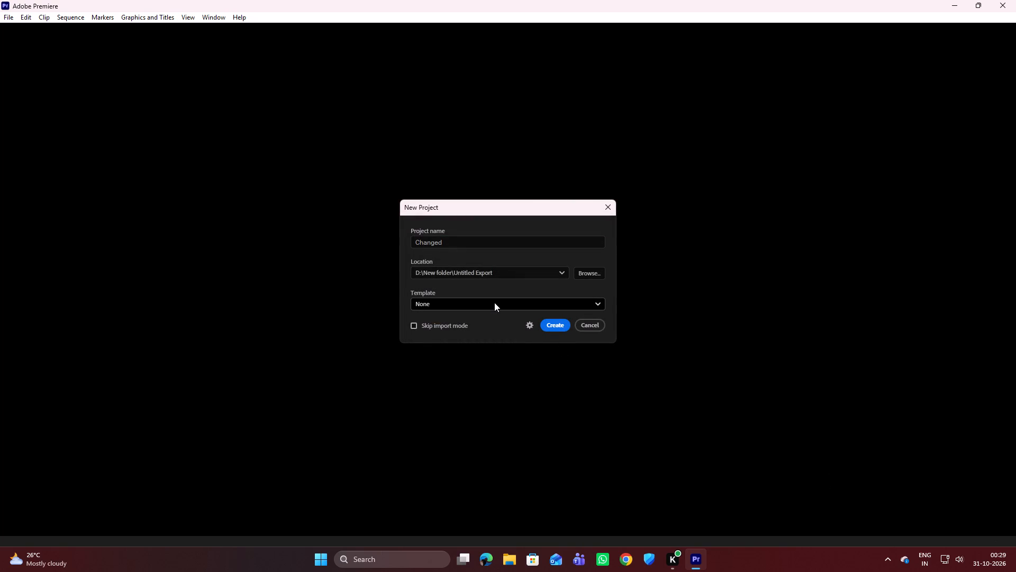
{"action": "left_click", "coordinate": [559, 326]}
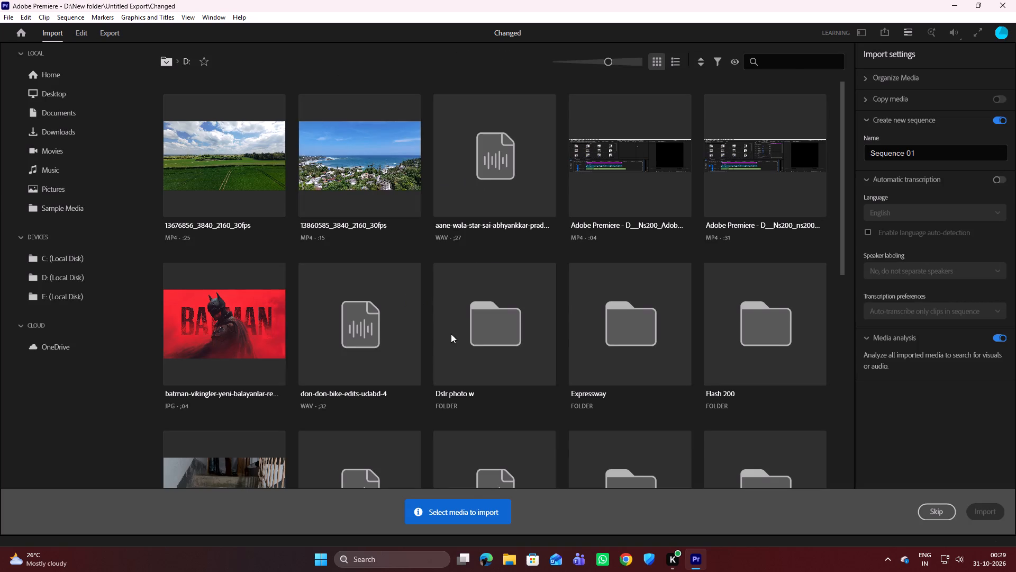
Import the IMG_3381 MOV clip from the D: drive into a new sequence named Sequence 01.
{"action": "scroll", "coordinate": [514, 305], "scroll_direction": "down", "scroll_amount": 2}
{"action": "scroll", "coordinate": [376, 355], "scroll_direction": "down", "scroll_amount": 2}
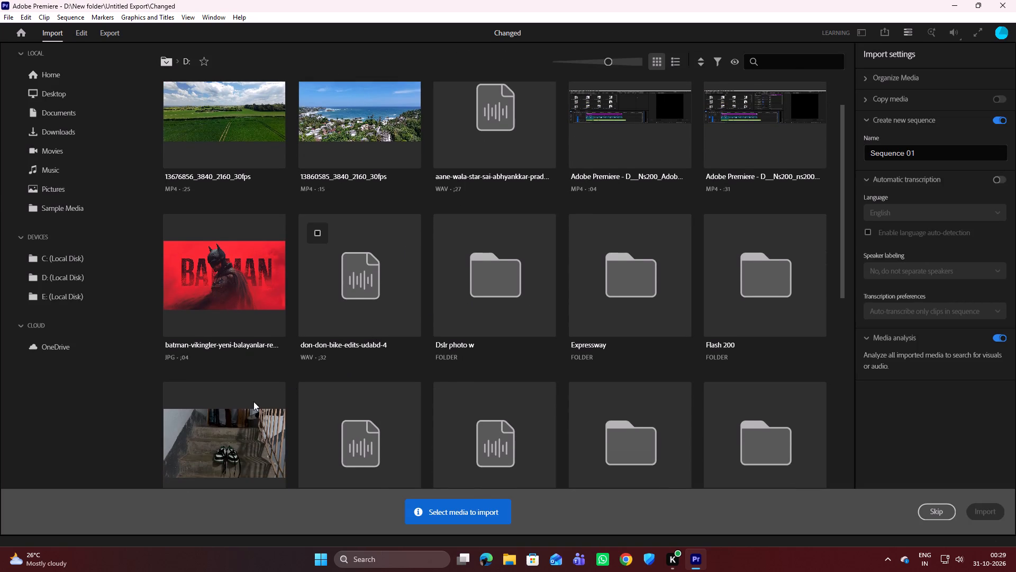
{"action": "scroll", "coordinate": [274, 413], "scroll_direction": "down", "scroll_amount": 3}
{"action": "scroll", "coordinate": [193, 363], "scroll_direction": "down", "scroll_amount": 3}
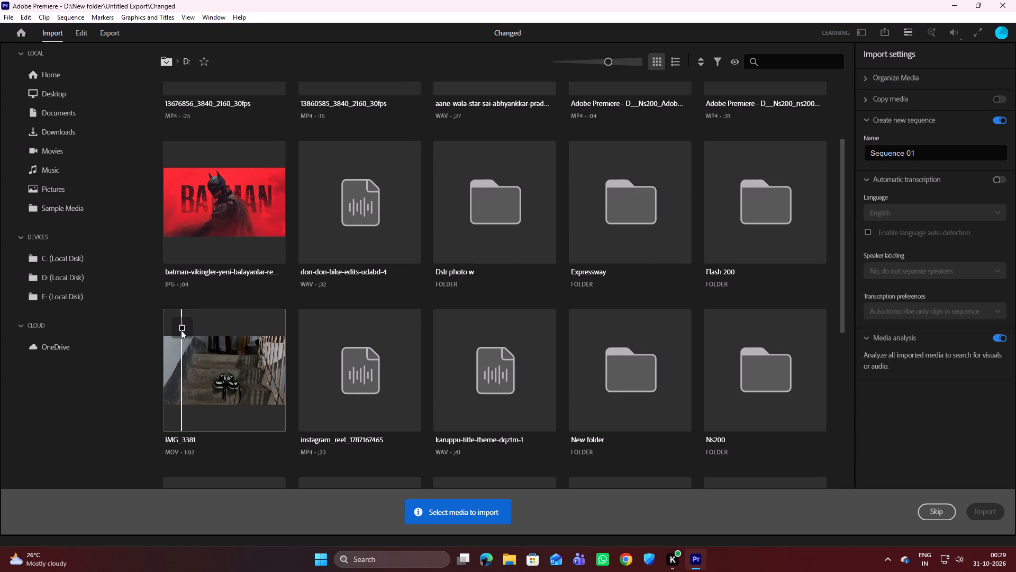
{"action": "left_click", "coordinate": [183, 326]}
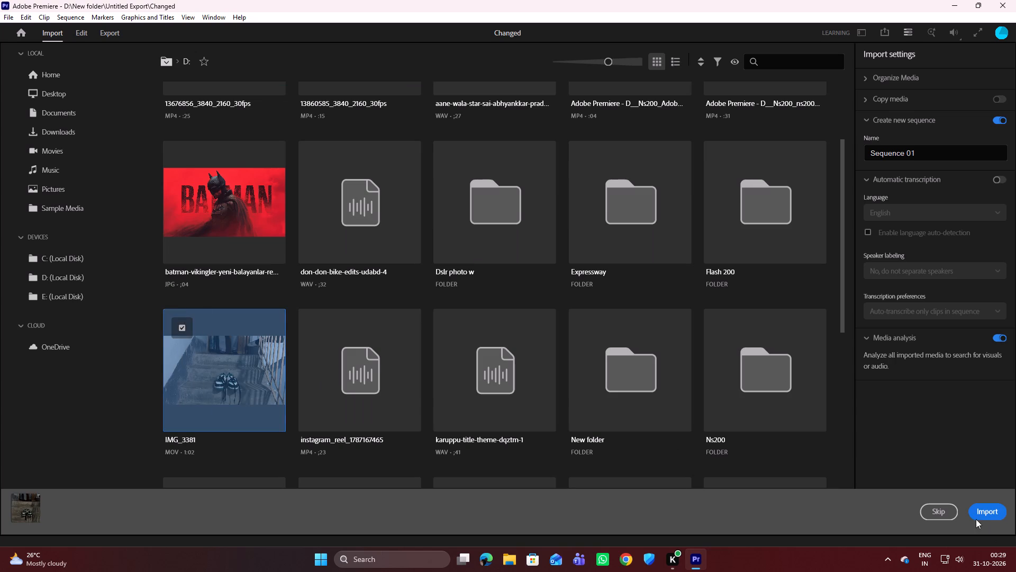
{"action": "left_click", "coordinate": [981, 514]}
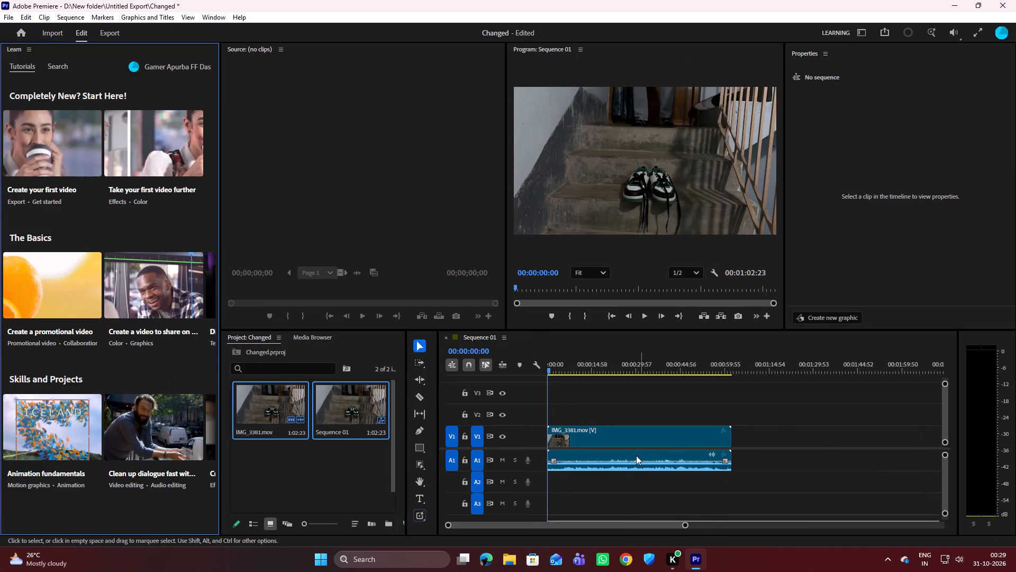
Delete the IMG_3381.mov clip with its linked audio from the Sequence 01 timeline.
{"action": "left_click", "coordinate": [629, 457]}
{"action": "left_click", "coordinate": [629, 457]}
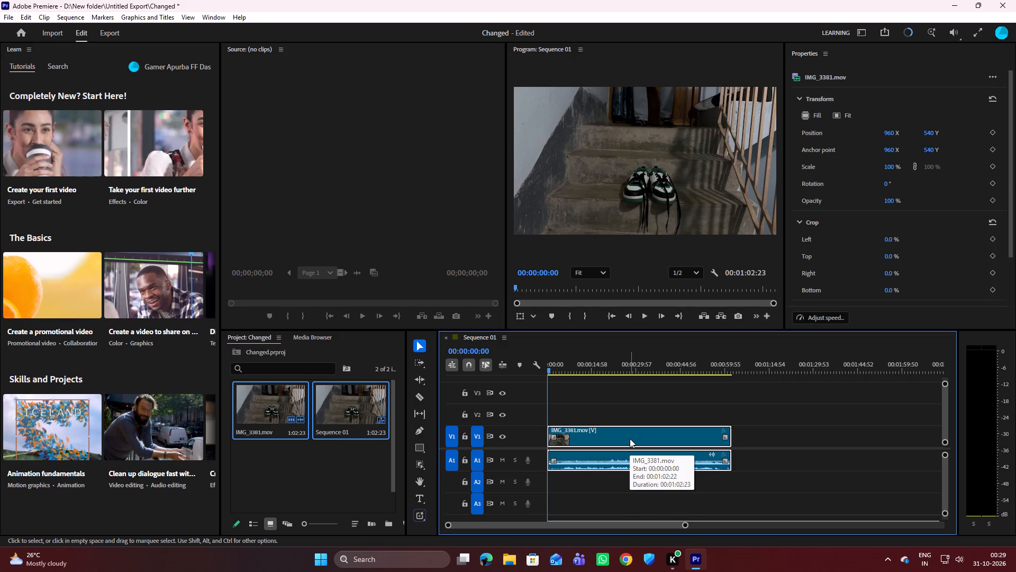
{"action": "key", "text": "Delete"}
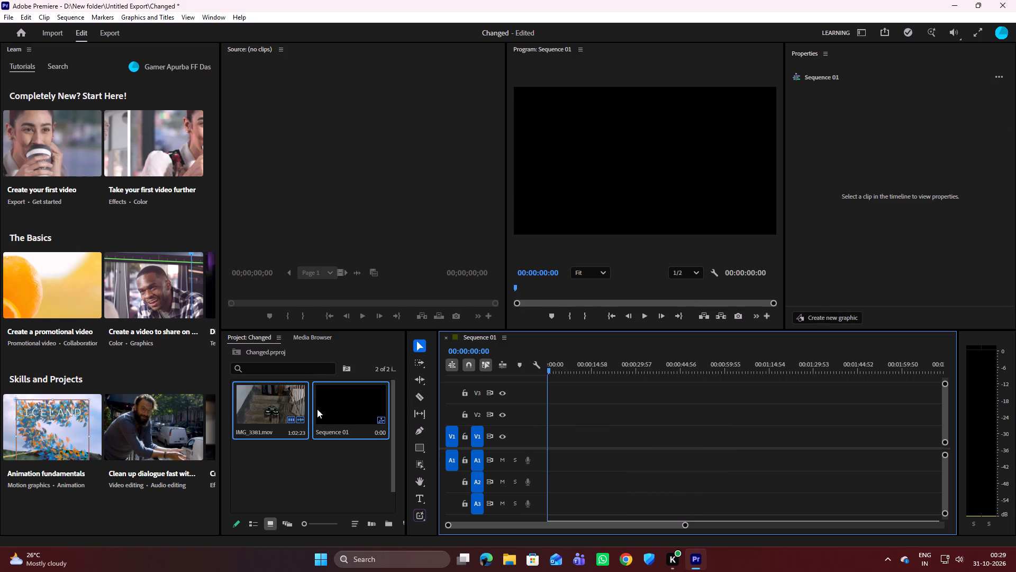
Load the IMG_3381.mov clip from the project bin into the Source monitor.
{"action": "double_click", "coordinate": [328, 399]}
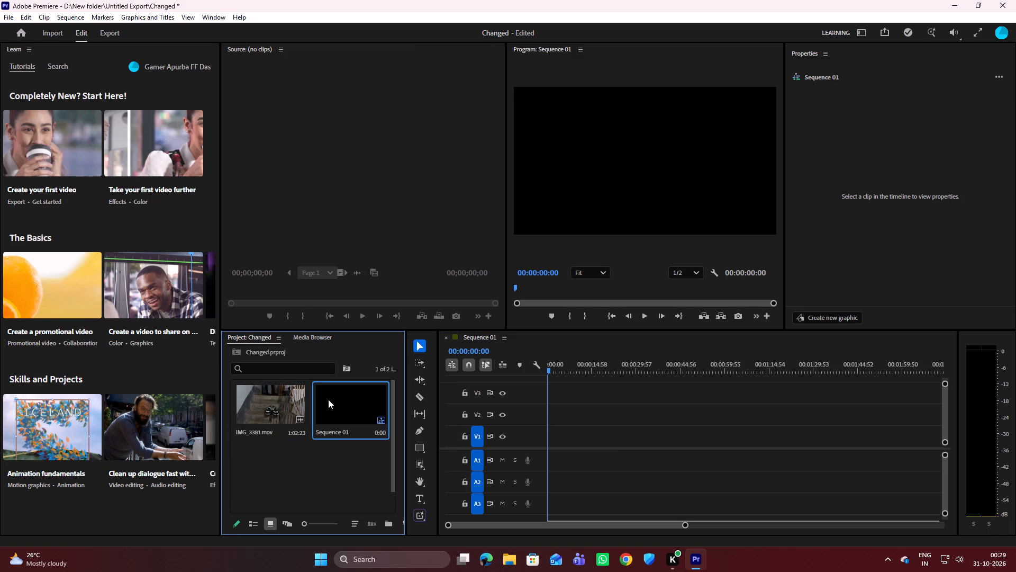
{"action": "double_click", "coordinate": [336, 399]}
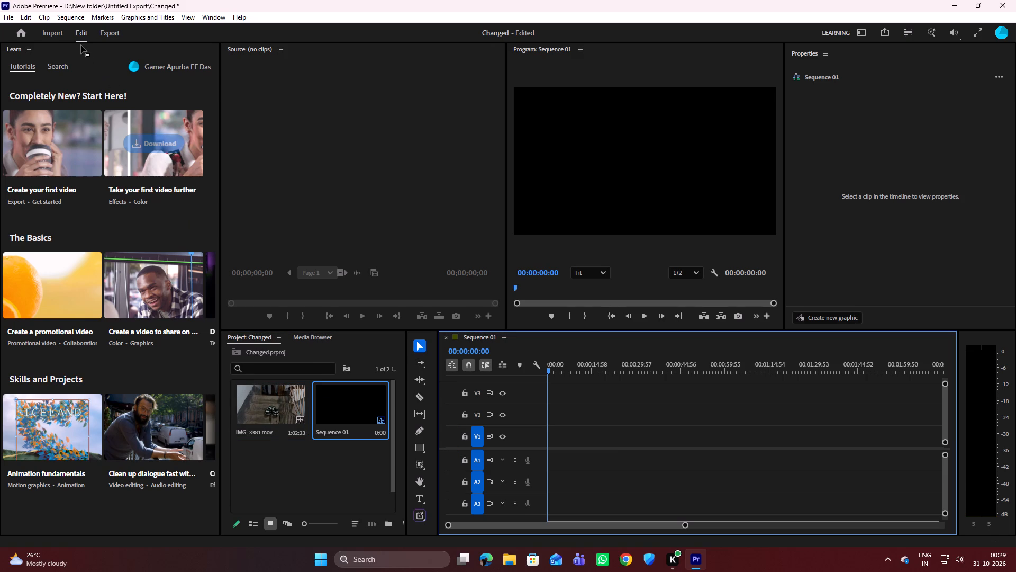
{"action": "double_click", "coordinate": [280, 400]}
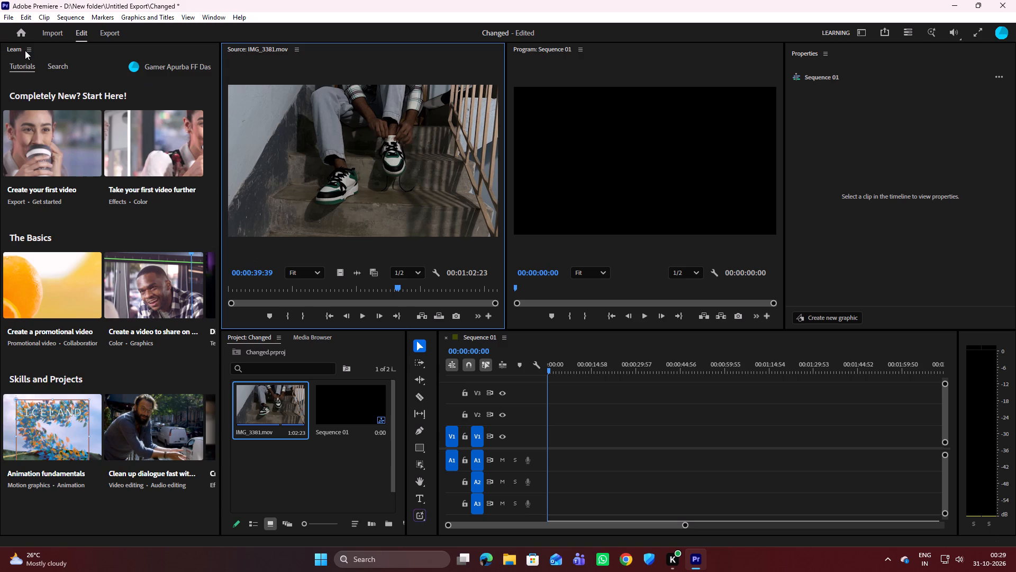
{"action": "scroll", "coordinate": [150, 332], "scroll_direction": "down", "scroll_amount": 5}
{"action": "scroll", "coordinate": [150, 330], "scroll_direction": "up", "scroll_amount": 4}
Switch the workspace layout to Editing.
{"action": "left_click", "coordinate": [864, 30]}
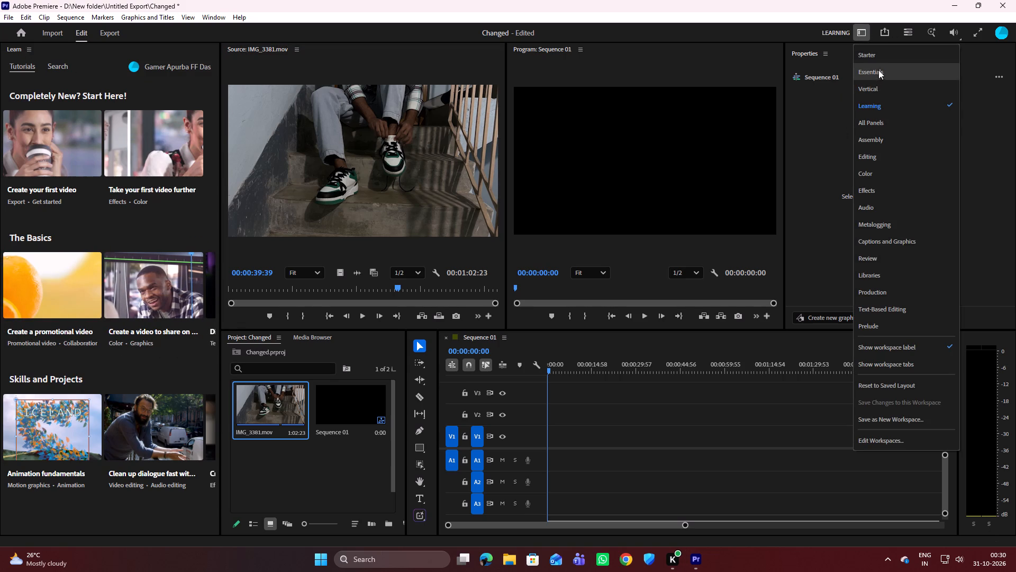
{"action": "left_click", "coordinate": [883, 150]}
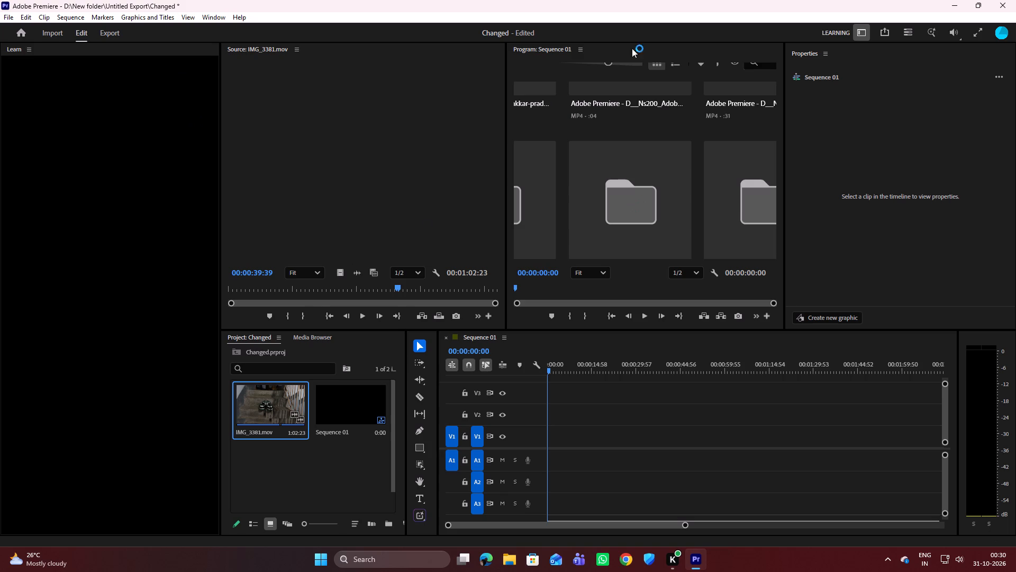
{"action": "left_click", "coordinate": [862, 33]}
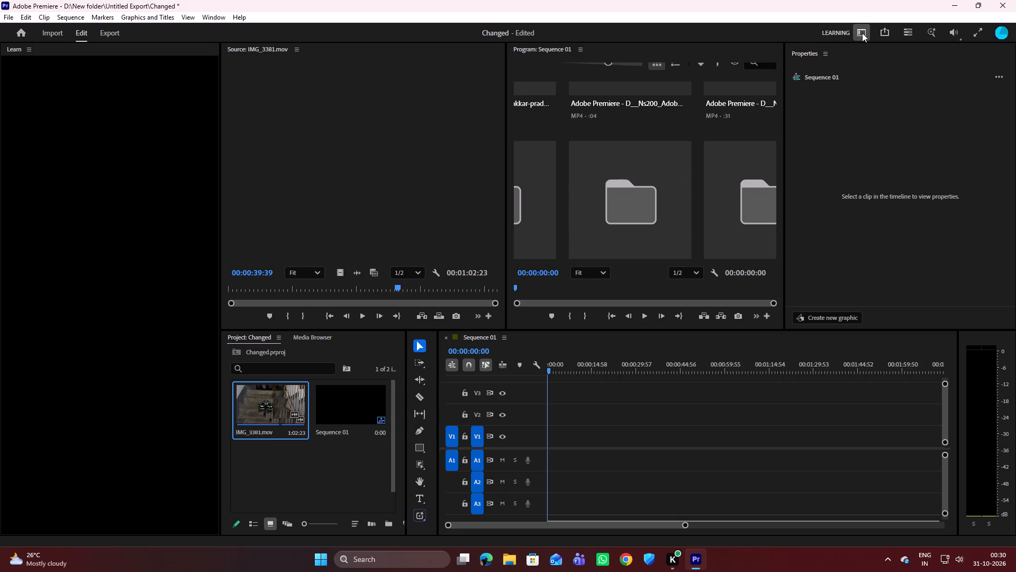
{"action": "left_click", "coordinate": [849, 33]}
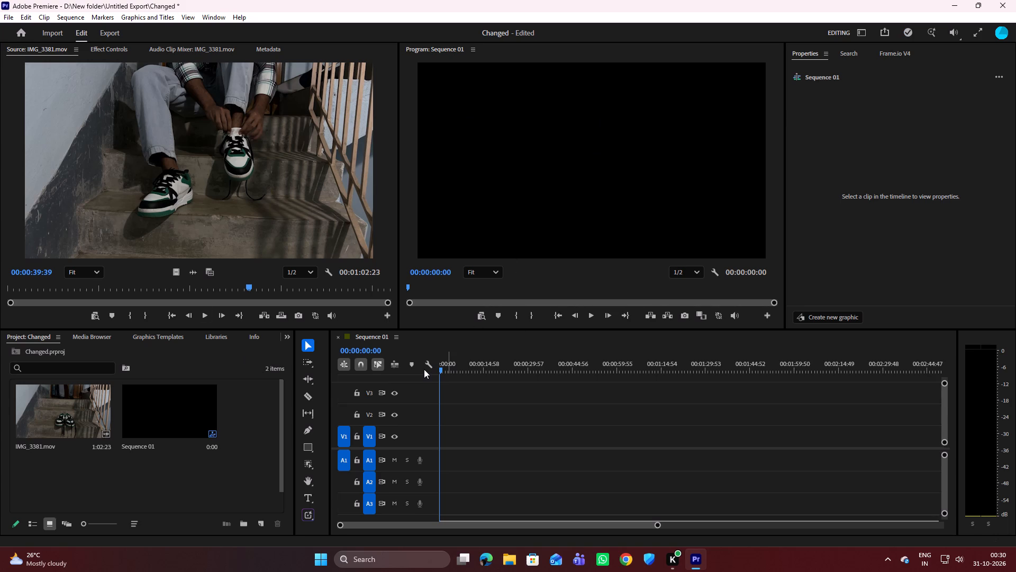
Place only the video of IMG_3381.mov on track V1 at the start of Sequence 01.
{"action": "left_click_drag", "start_coordinate": [440, 369], "coordinate": [422, 368]}
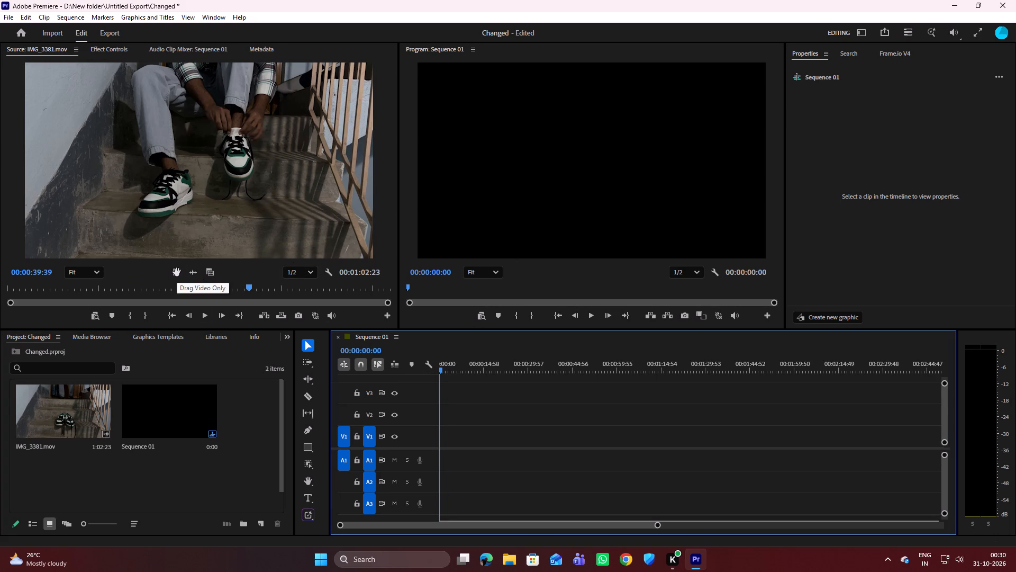
{"action": "left_click_drag", "start_coordinate": [177, 272], "coordinate": [428, 431]}
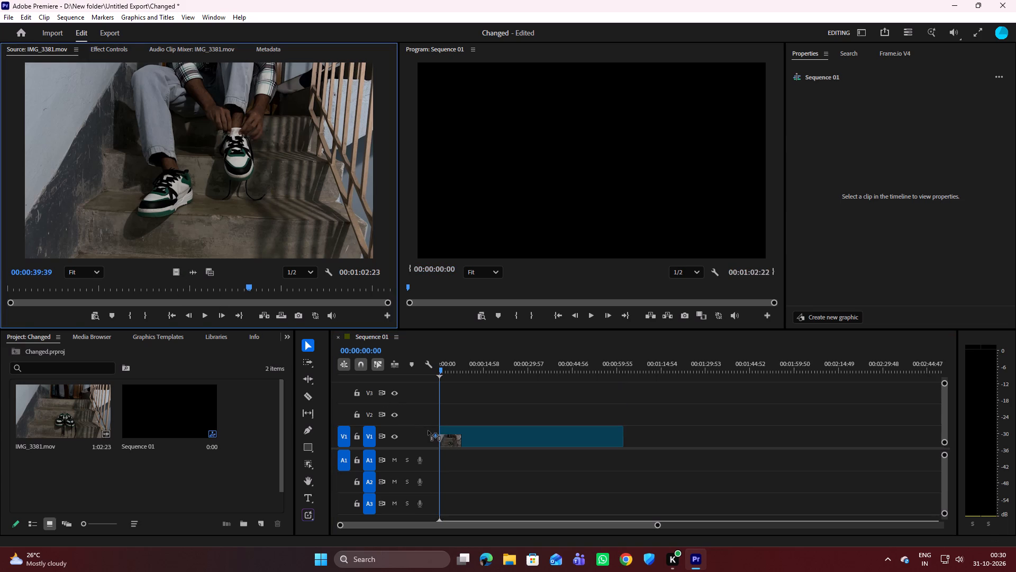
{"action": "left_click_drag", "start_coordinate": [428, 431], "coordinate": [427, 431]}
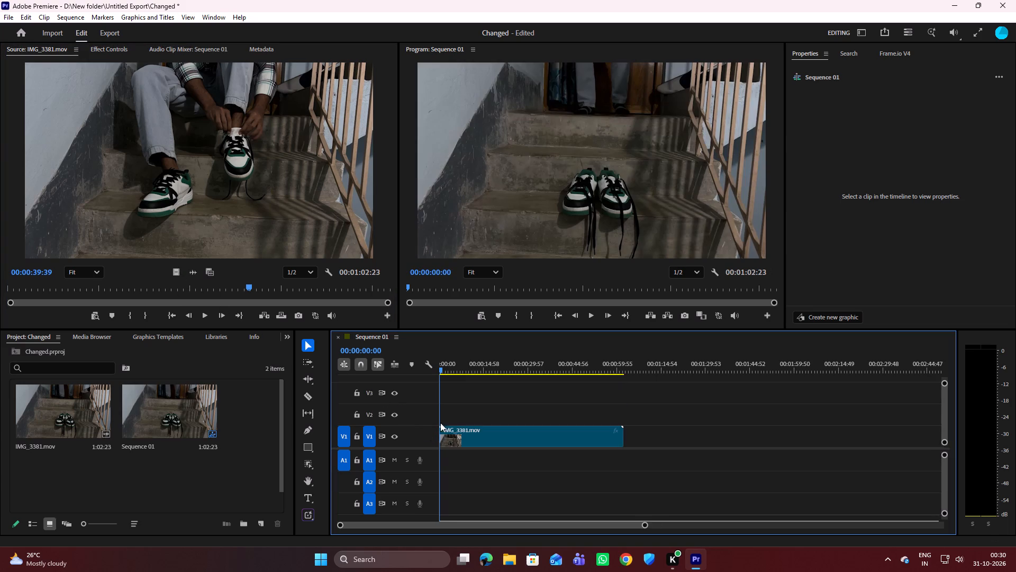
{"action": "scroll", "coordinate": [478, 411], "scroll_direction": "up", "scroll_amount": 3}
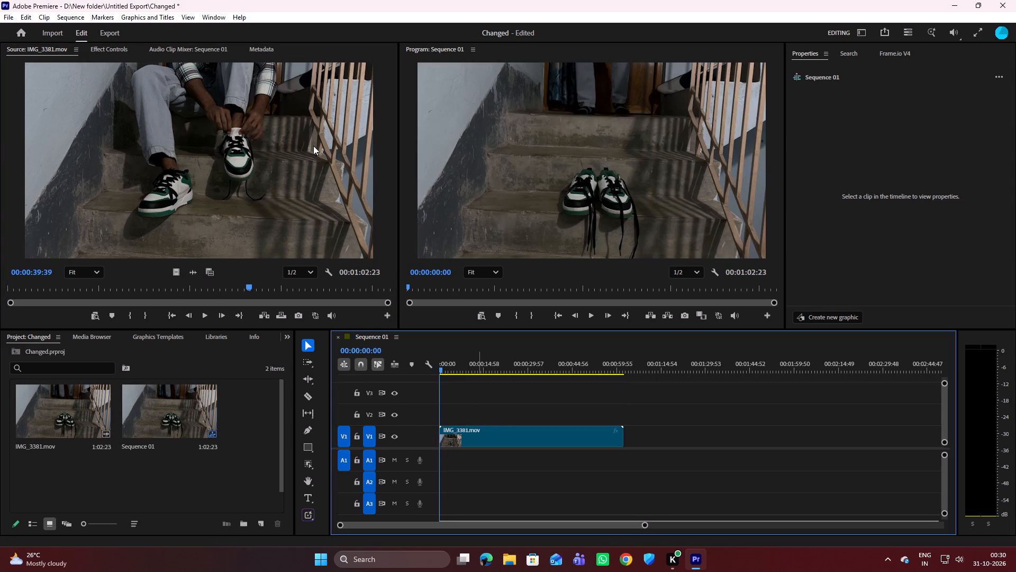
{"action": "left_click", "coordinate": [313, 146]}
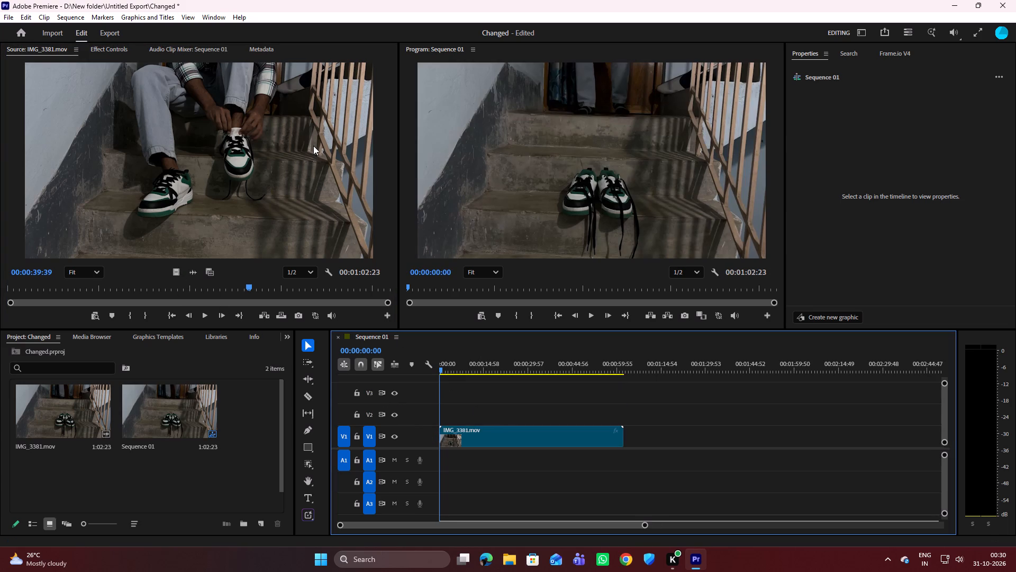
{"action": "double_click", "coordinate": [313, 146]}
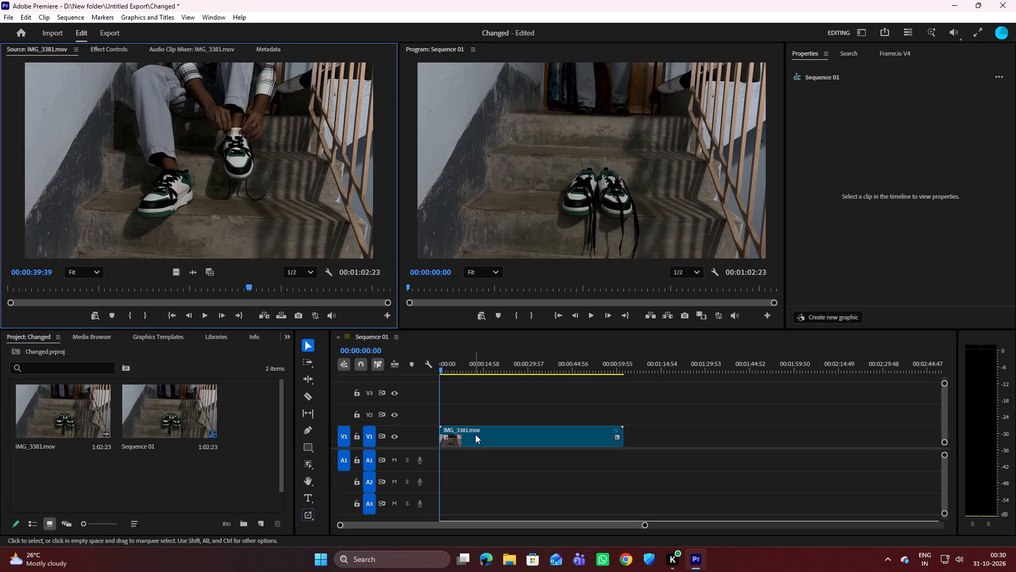
Open the IMG_3381.mov clip on track V1 of Sequence 01 in the Source monitor.
{"action": "double_click", "coordinate": [475, 434]}
Play Sequence 01 from its start in the Program monitor, pausing and resuming to review the shoe footage.
{"action": "double_click", "coordinate": [437, 185]}
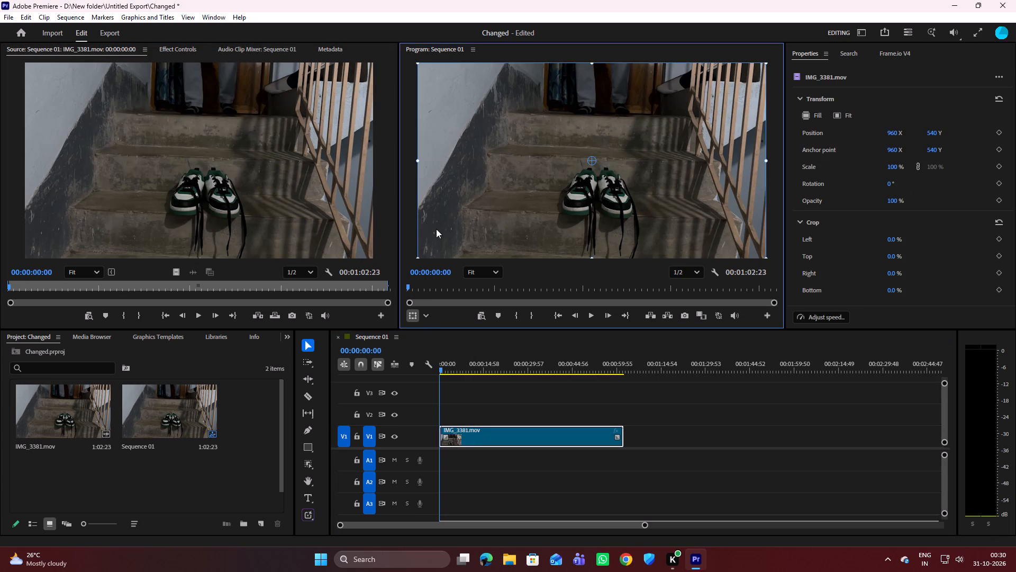
{"action": "key", "text": "space"}
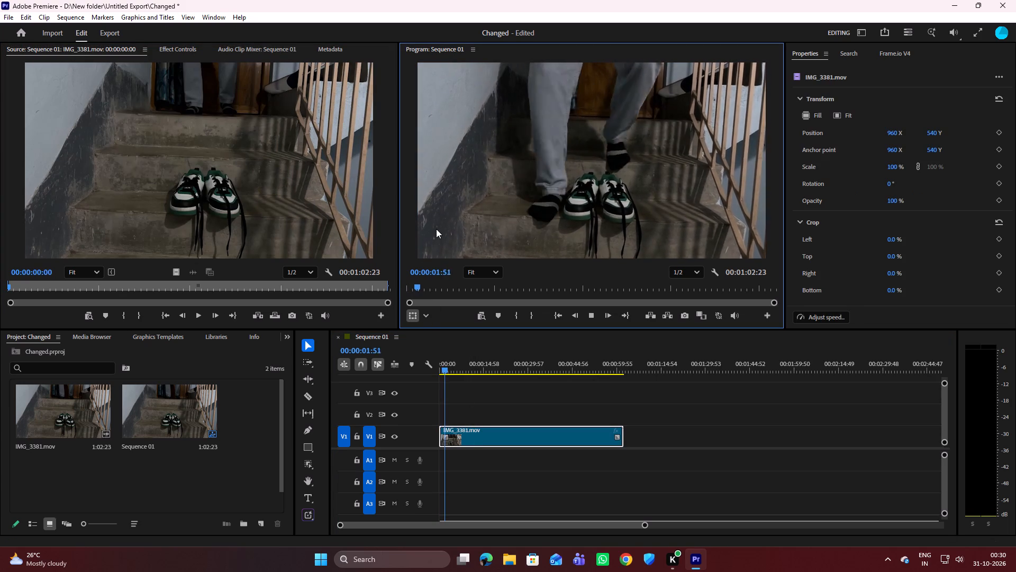
{"action": "key", "text": "space"}
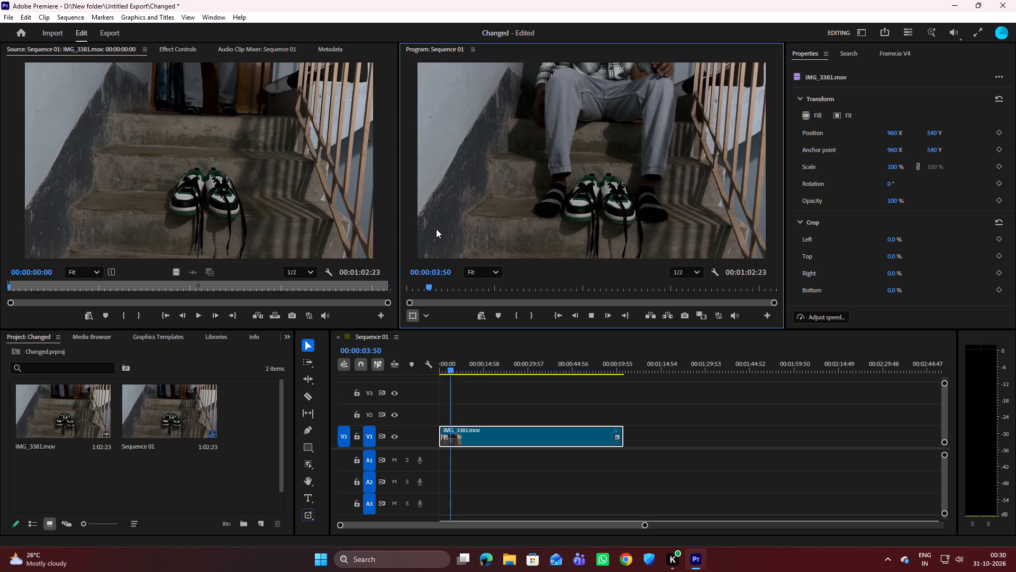
{"action": "key", "text": "space"}
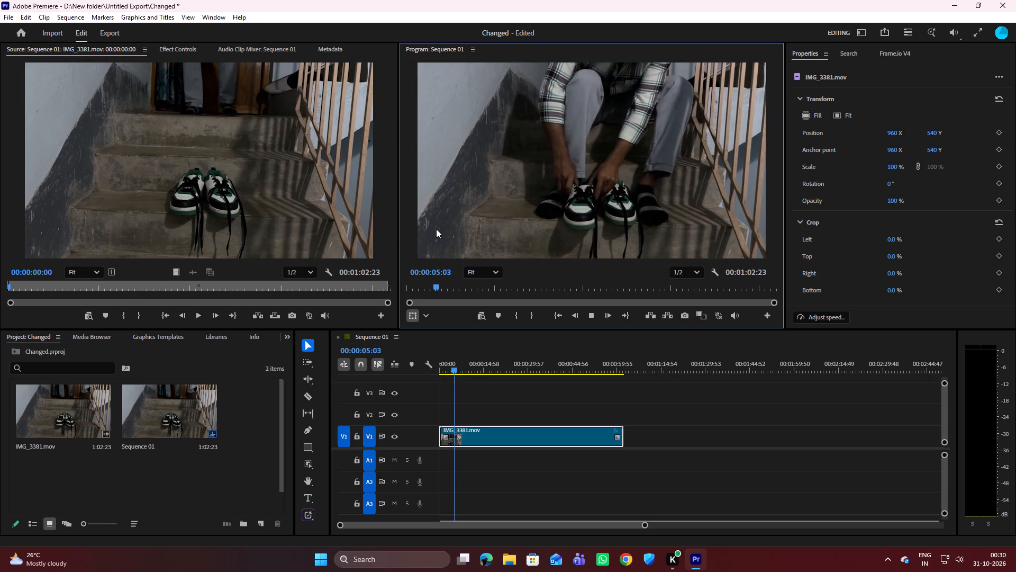
{"action": "key", "text": "space"}
{"action": "key", "text": "space"}
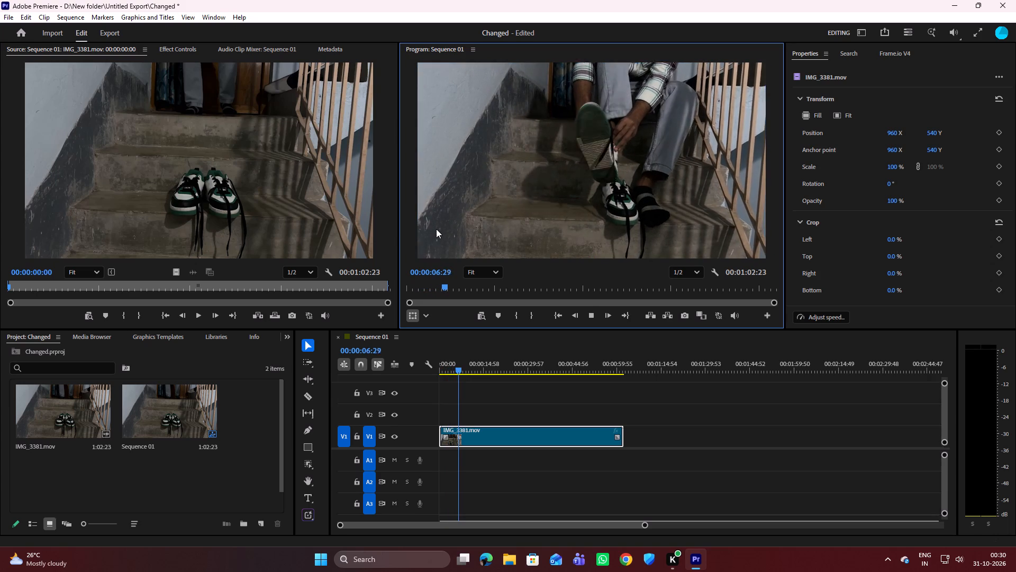
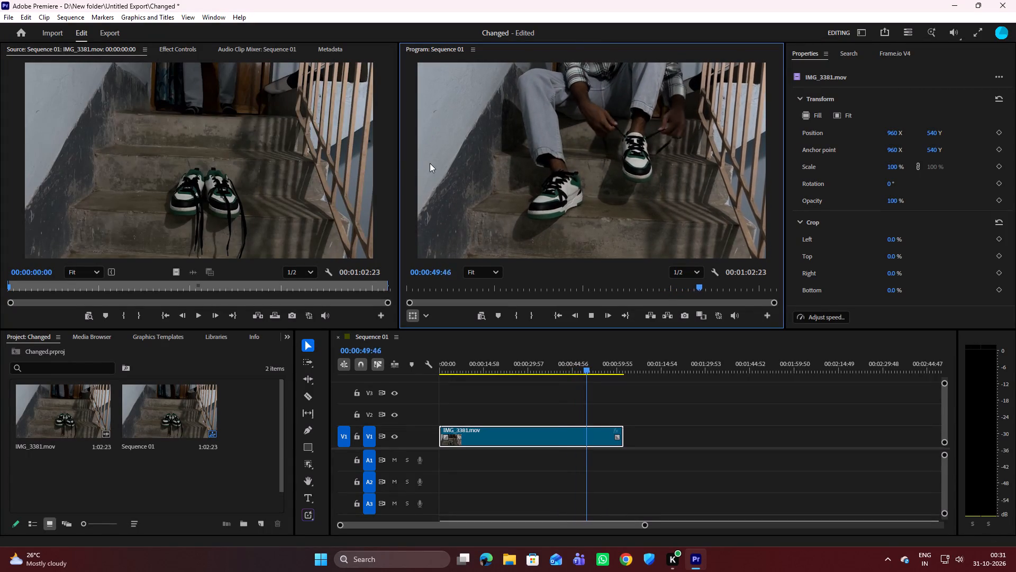
Pause the playback of Sequence 01 at 00:00:51:25 and switch the workspace layout to Color.
{"action": "key", "text": "space"}
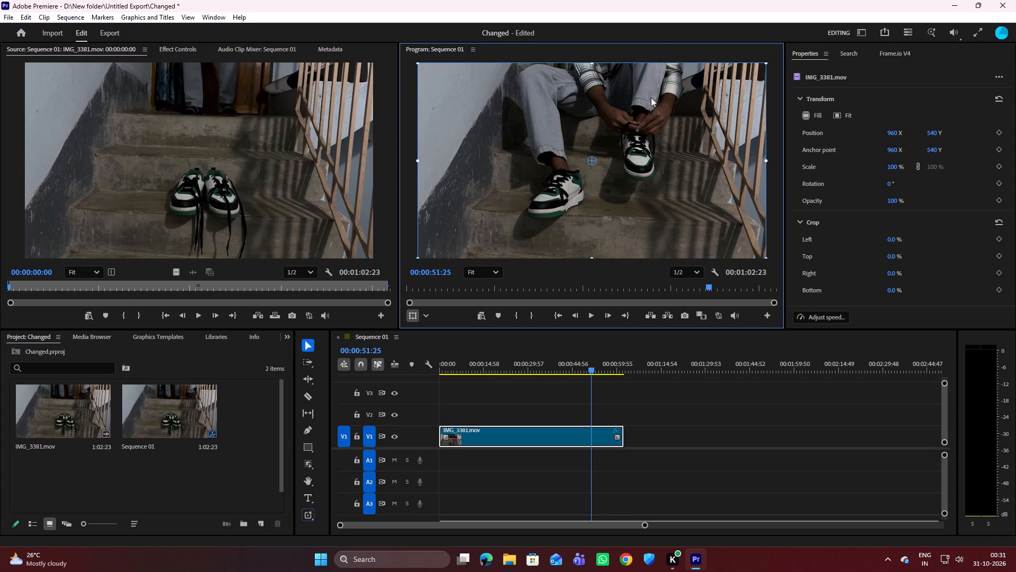
{"action": "left_click", "coordinate": [864, 35]}
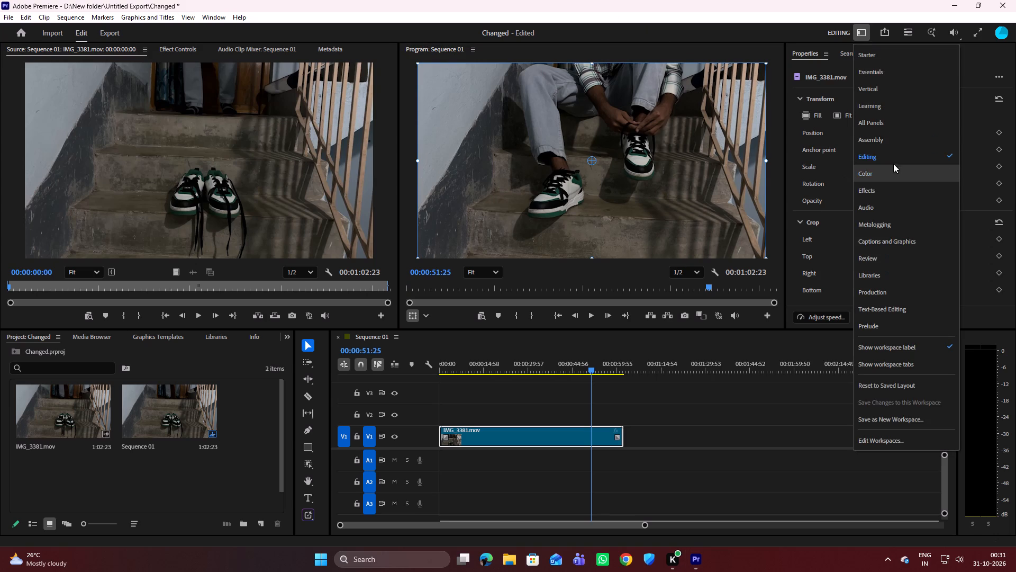
{"action": "left_click", "coordinate": [887, 174]}
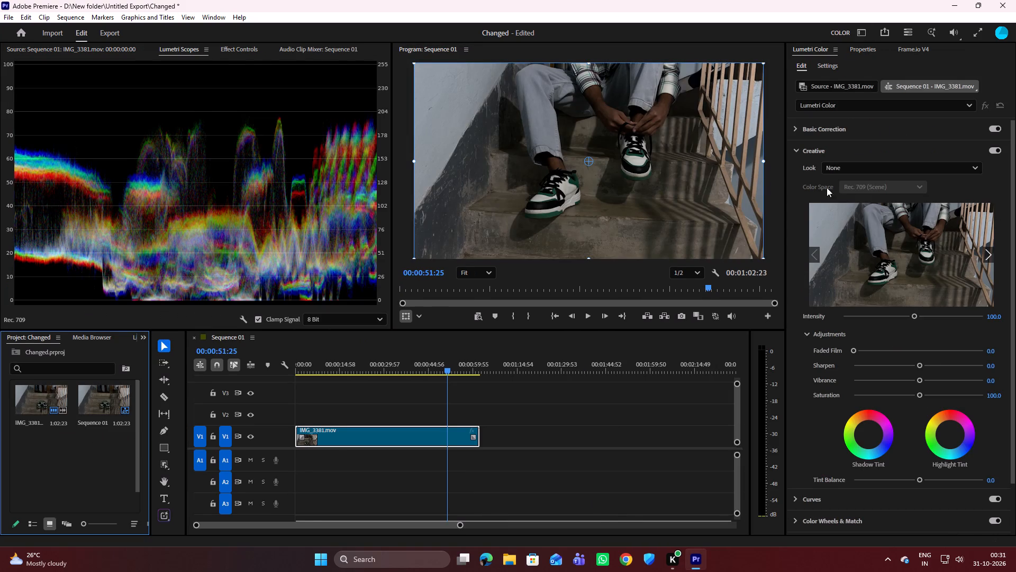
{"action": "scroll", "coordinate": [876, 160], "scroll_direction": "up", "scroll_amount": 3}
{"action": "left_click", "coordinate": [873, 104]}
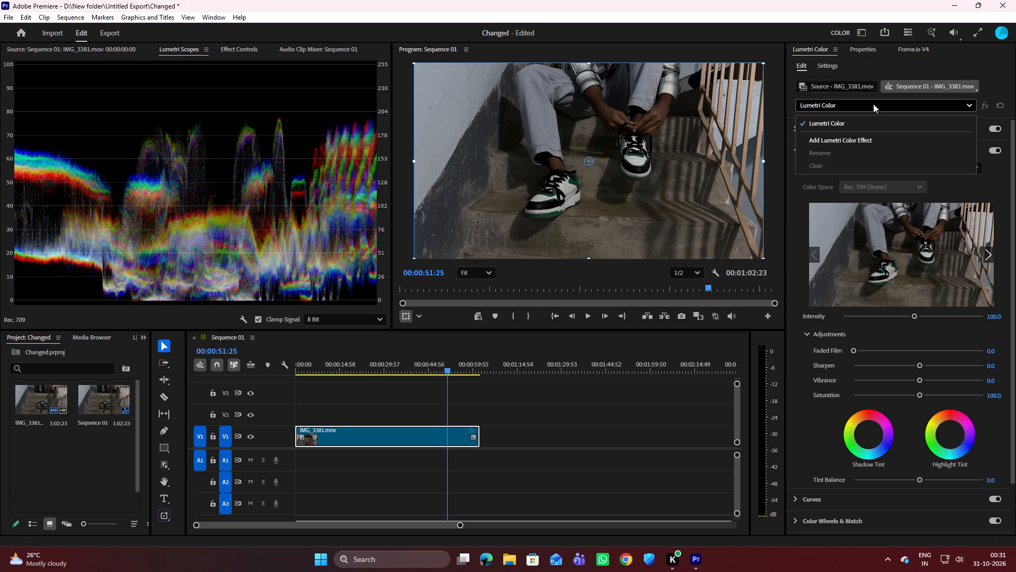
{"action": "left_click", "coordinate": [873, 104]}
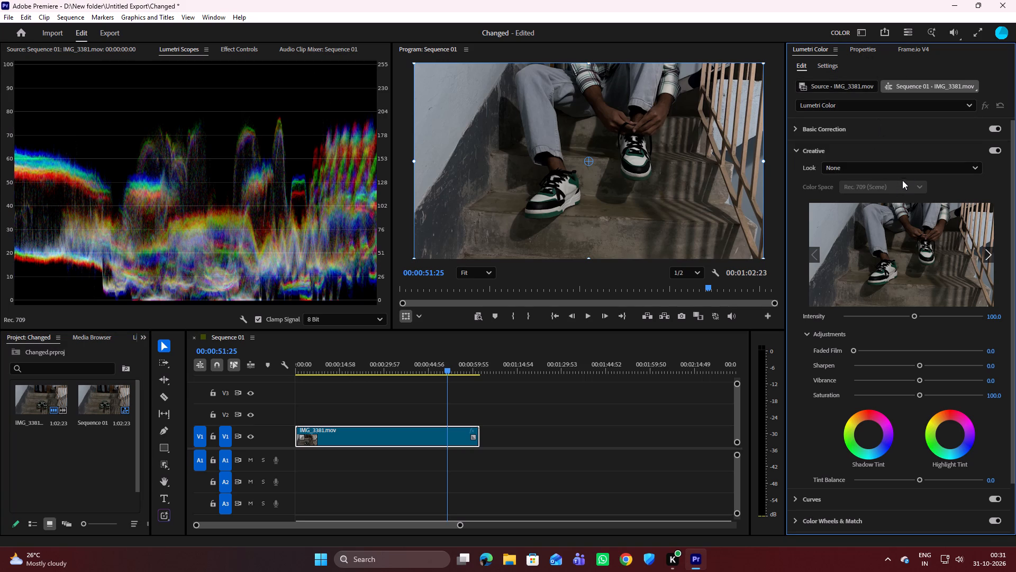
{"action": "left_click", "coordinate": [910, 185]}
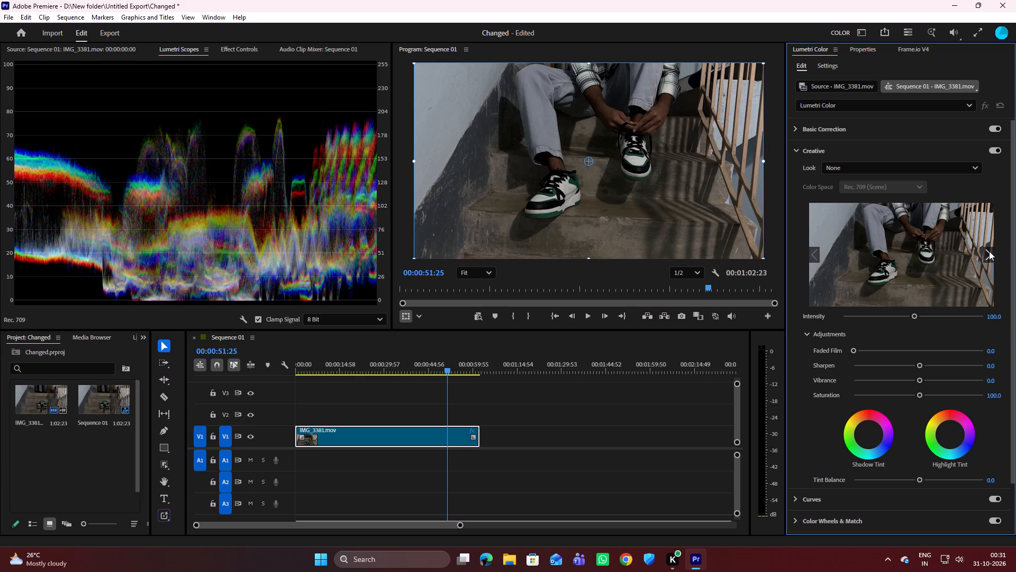
Preview the Lumetri Creative looks on the IMG_3381.mov clip one by one, up to SL NOIR TRI-X.
{"action": "left_click", "coordinate": [990, 254]}
{"action": "left_click", "coordinate": [990, 254]}
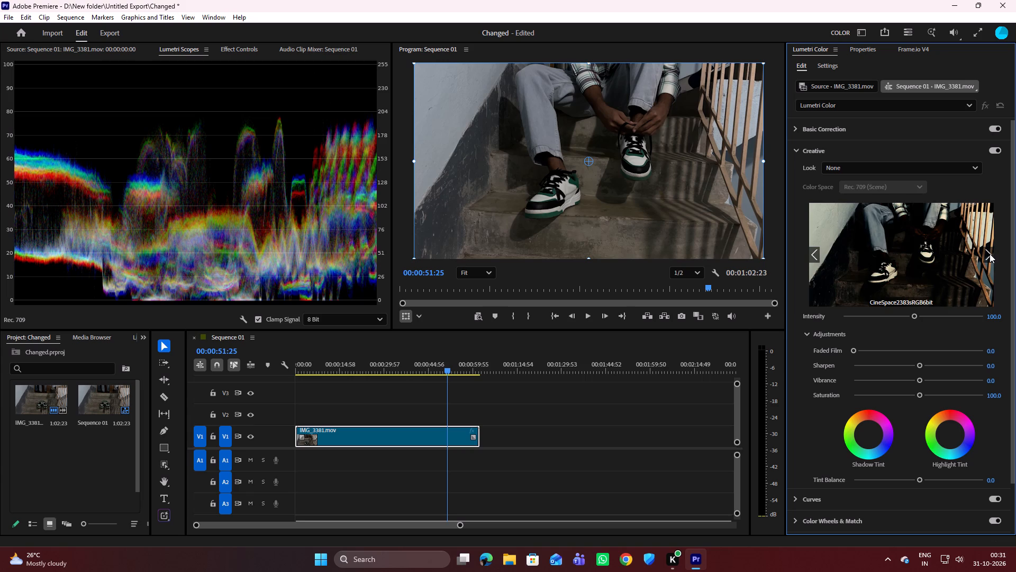
{"action": "left_click", "coordinate": [990, 254]}
{"action": "left_click", "coordinate": [990, 254]}
{"action": "left_click", "coordinate": [990, 254]}
{"action": "left_click", "coordinate": [990, 254]}
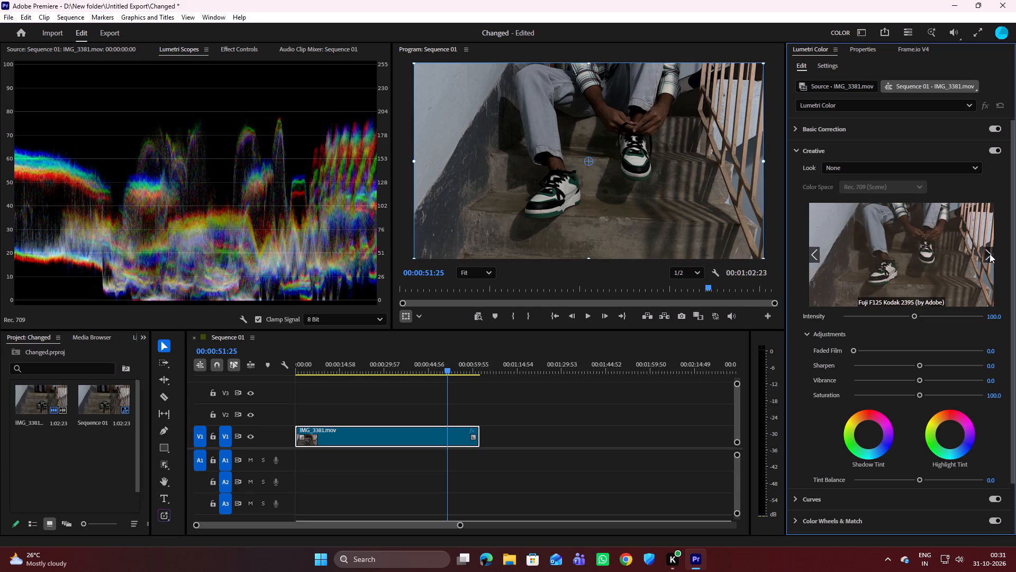
{"action": "left_click", "coordinate": [990, 254]}
{"action": "double_click", "coordinate": [990, 254]}
{"action": "triple_click", "coordinate": [990, 254]}
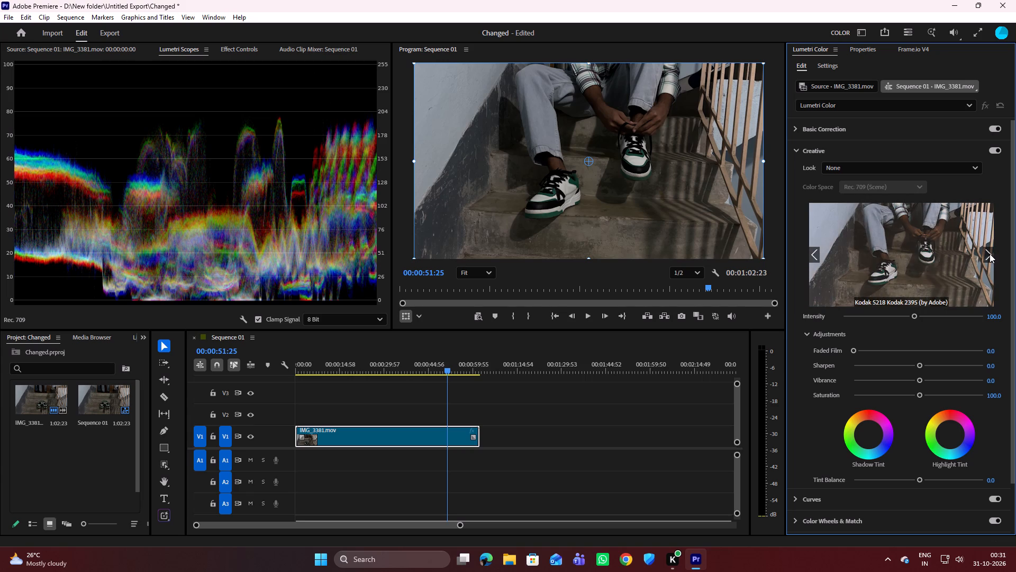
{"action": "double_click", "coordinate": [990, 254]}
{"action": "triple_click", "coordinate": [990, 254]}
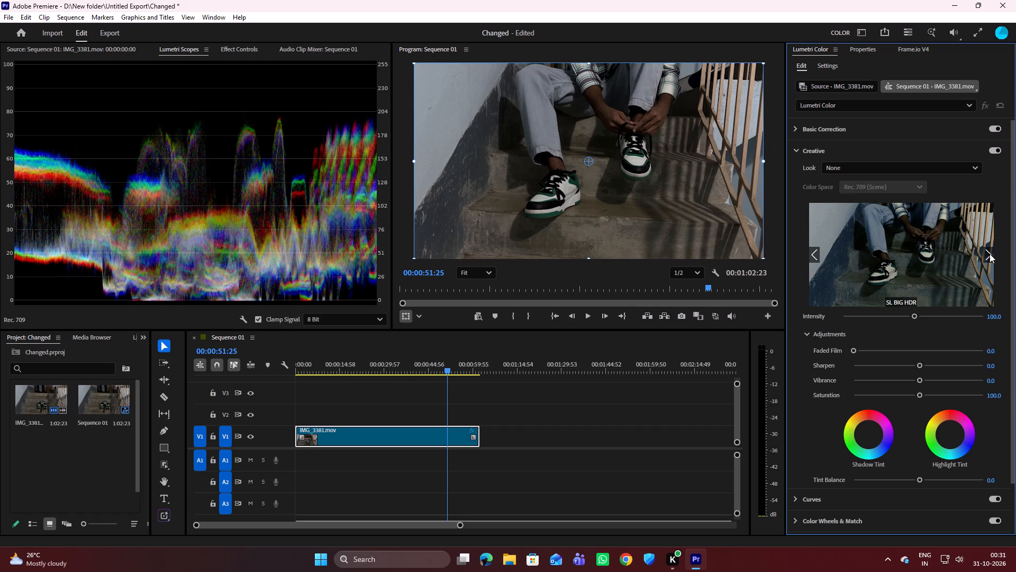
{"action": "triple_click", "coordinate": [990, 254]}
{"action": "triple_click", "coordinate": [990, 254]}
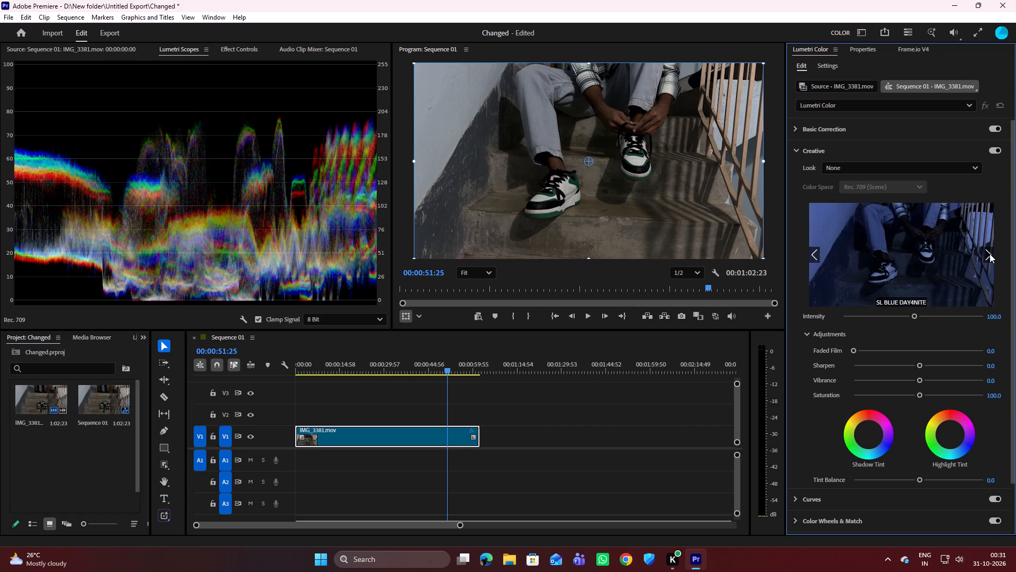
{"action": "triple_click", "coordinate": [990, 254]}
{"action": "triple_click", "coordinate": [990, 254]}
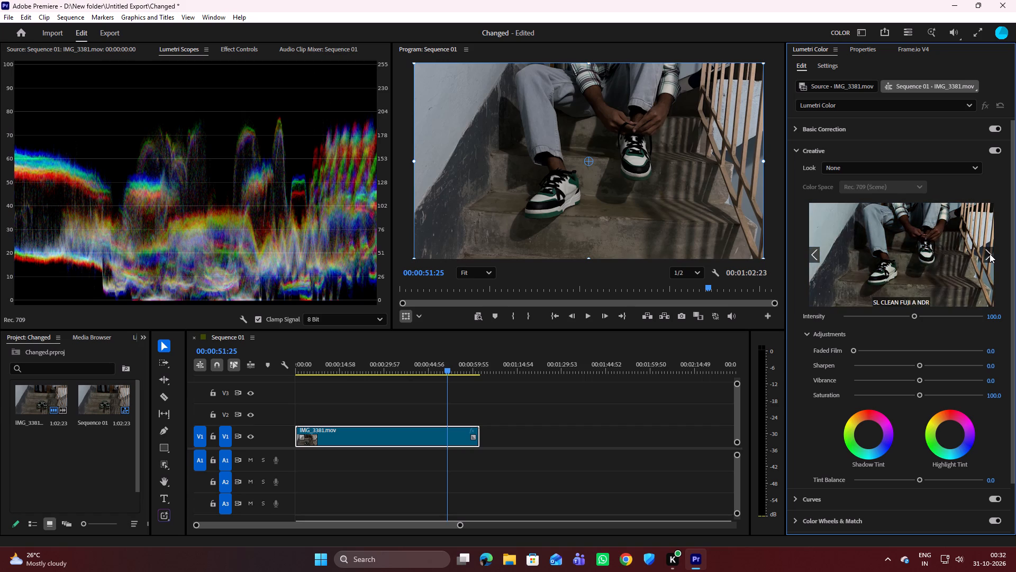
{"action": "triple_click", "coordinate": [990, 254]}
{"action": "triple_click", "coordinate": [990, 254]}
{"action": "triple_click", "coordinate": [990, 254]}
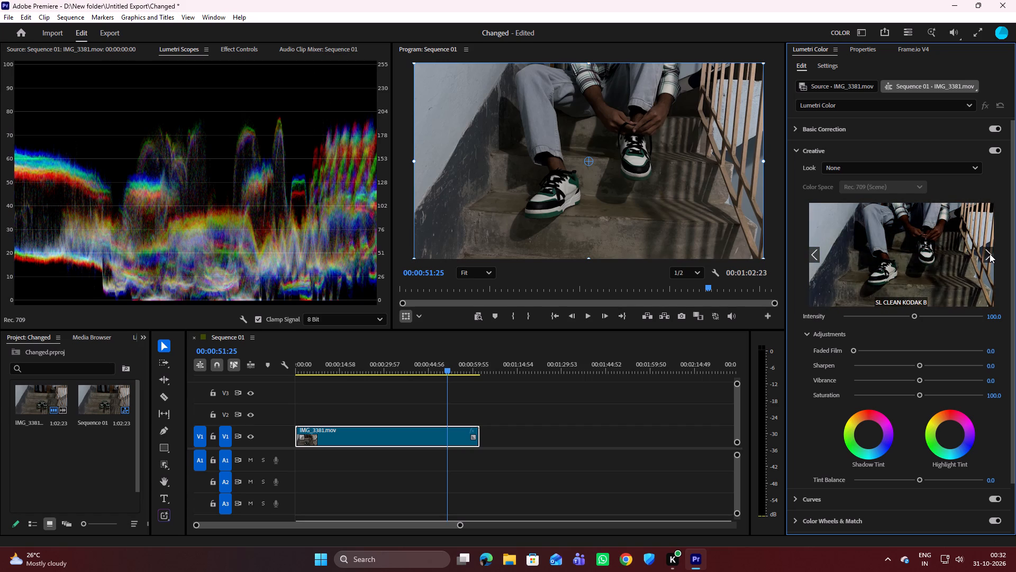
{"action": "triple_click", "coordinate": [990, 254]}
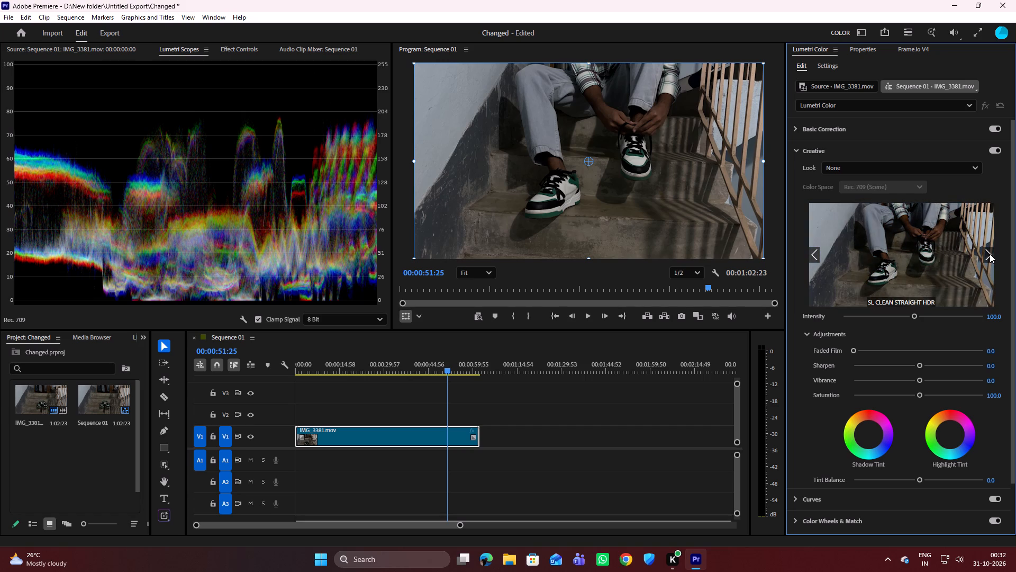
{"action": "triple_click", "coordinate": [990, 254]}
{"action": "left_click", "coordinate": [990, 254]}
{"action": "triple_click", "coordinate": [990, 254]}
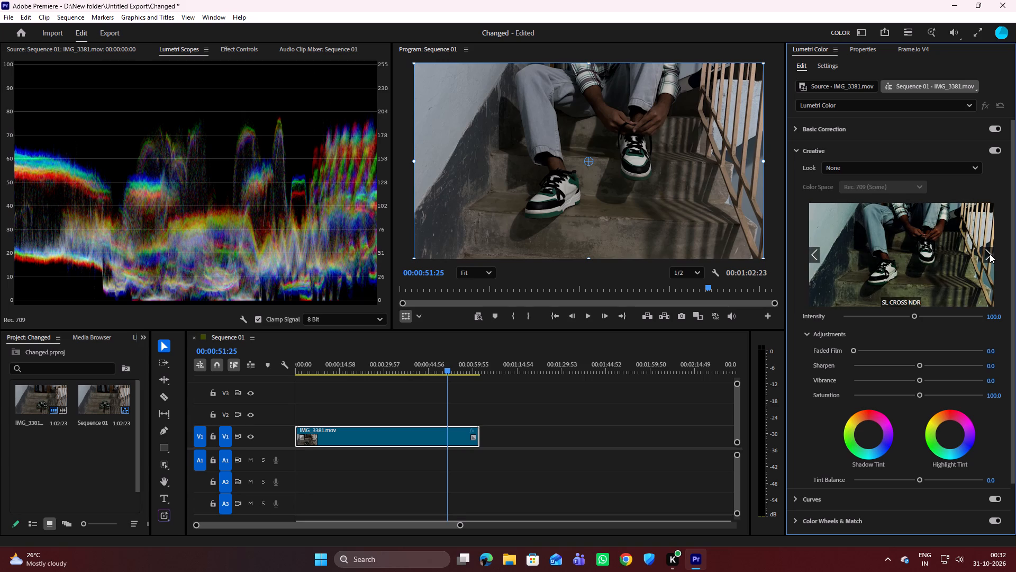
{"action": "triple_click", "coordinate": [990, 254]}
{"action": "left_click", "coordinate": [990, 254]}
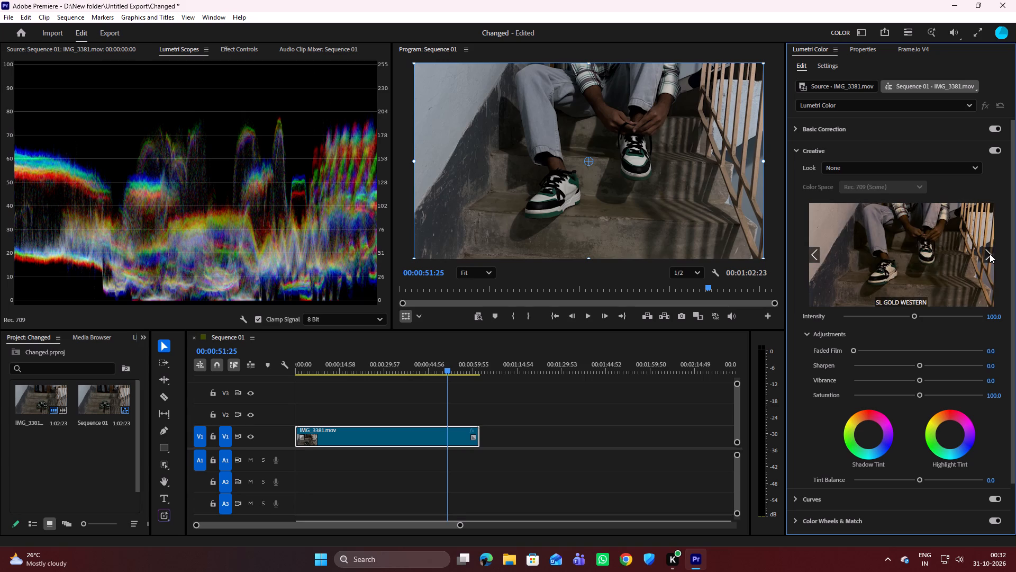
{"action": "triple_click", "coordinate": [990, 254]}
{"action": "left_click", "coordinate": [990, 254]}
{"action": "triple_click", "coordinate": [990, 254]}
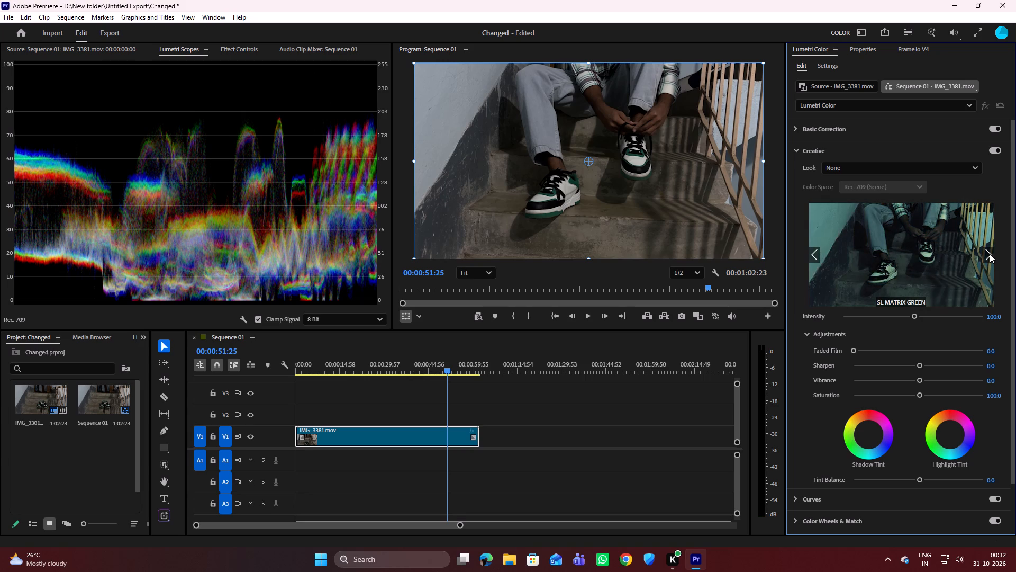
{"action": "left_click", "coordinate": [990, 254]}
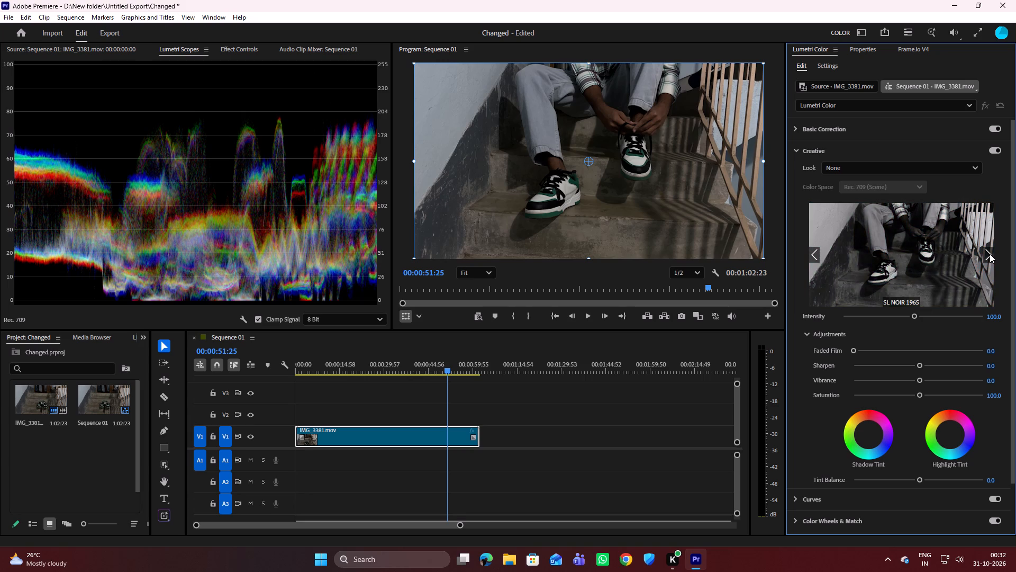
{"action": "left_click", "coordinate": [990, 254]}
{"action": "left_click", "coordinate": [990, 254]}
{"action": "left_click", "coordinate": [990, 254]}
{"action": "left_click", "coordinate": [990, 254]}
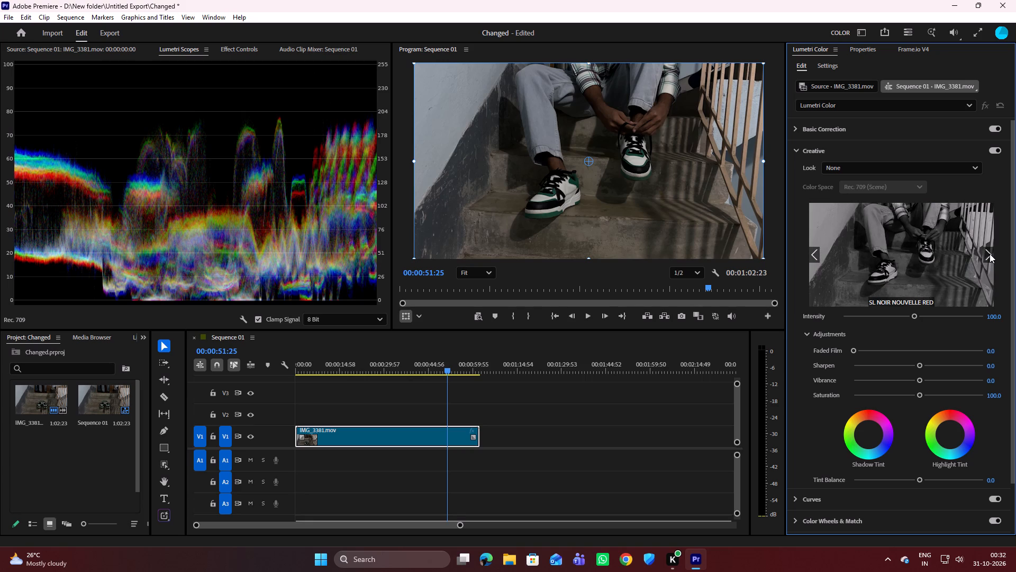
{"action": "left_click", "coordinate": [990, 254]}
{"action": "left_click", "coordinate": [990, 254]}
{"action": "left_click", "coordinate": [990, 254]}
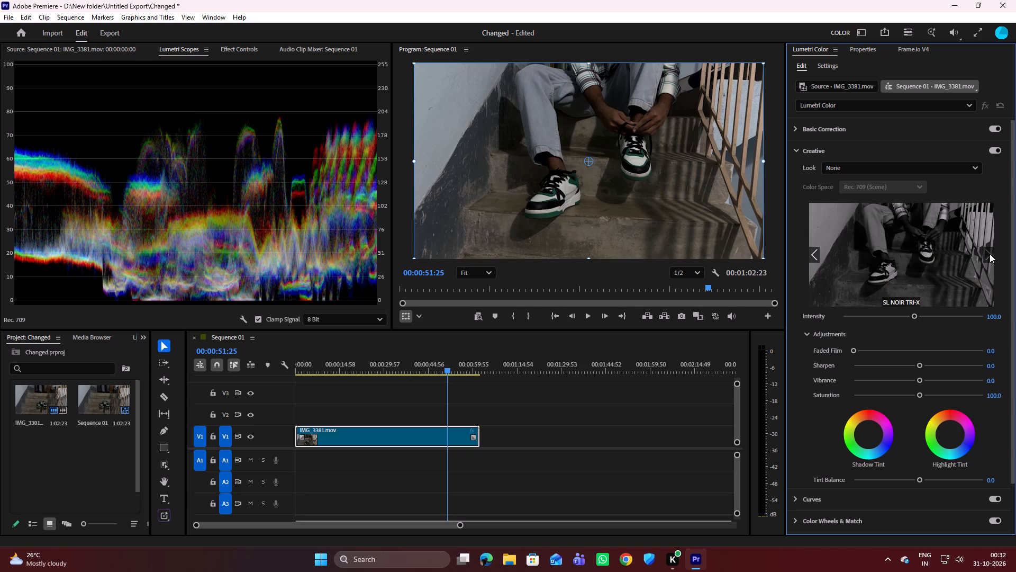
{"action": "left_click", "coordinate": [990, 254]}
{"action": "left_click", "coordinate": [990, 254]}
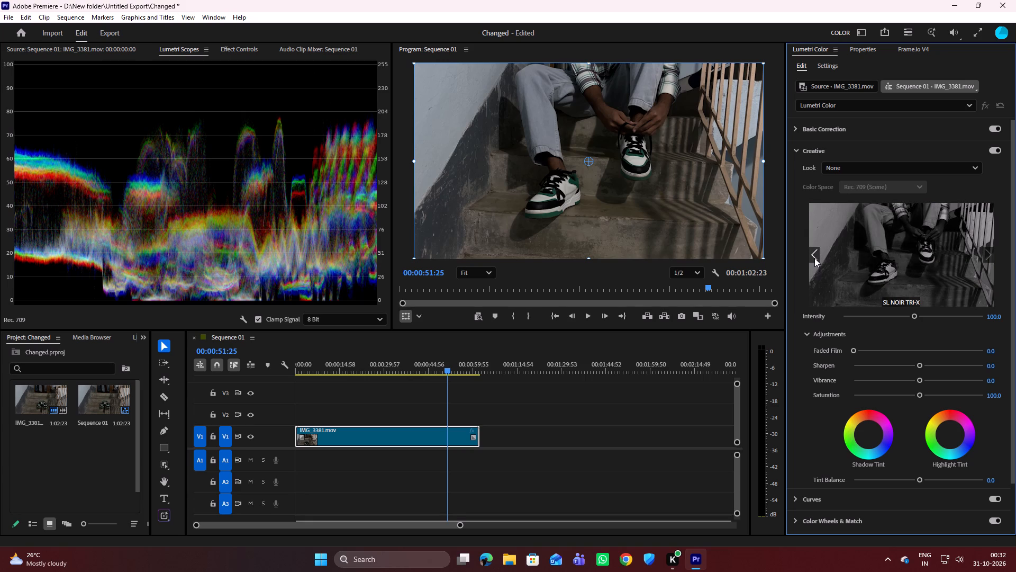
Go back through the Creative look previews and apply the SL CLEAN STRAIGHT HDR look to the IMG_3381.mov clip.
{"action": "triple_click", "coordinate": [814, 258]}
{"action": "triple_click", "coordinate": [814, 258]}
{"action": "triple_click", "coordinate": [814, 258]}
{"action": "triple_click", "coordinate": [814, 258]}
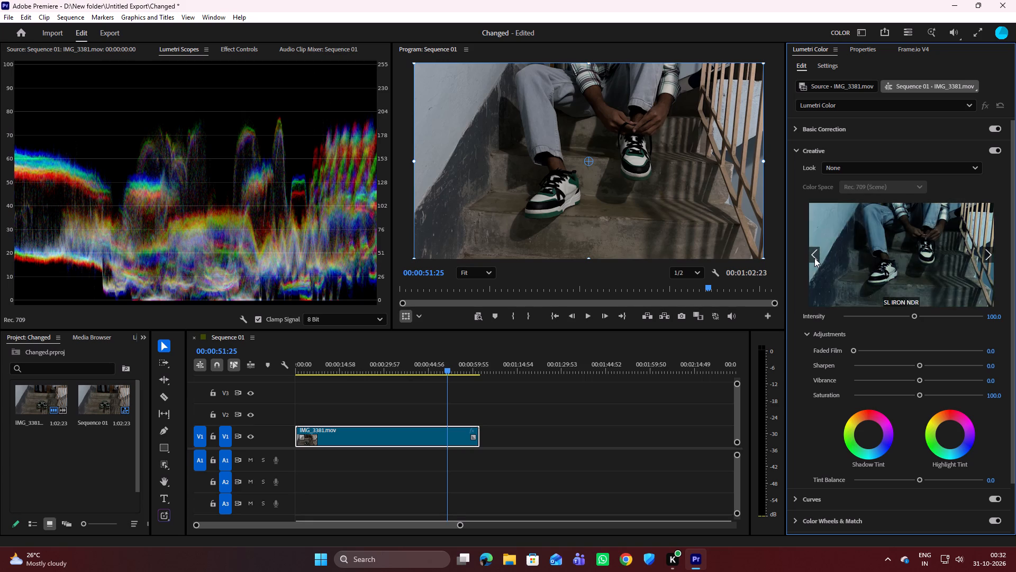
{"action": "triple_click", "coordinate": [814, 258]}
{"action": "triple_click", "coordinate": [814, 258]}
{"action": "double_click", "coordinate": [814, 258]}
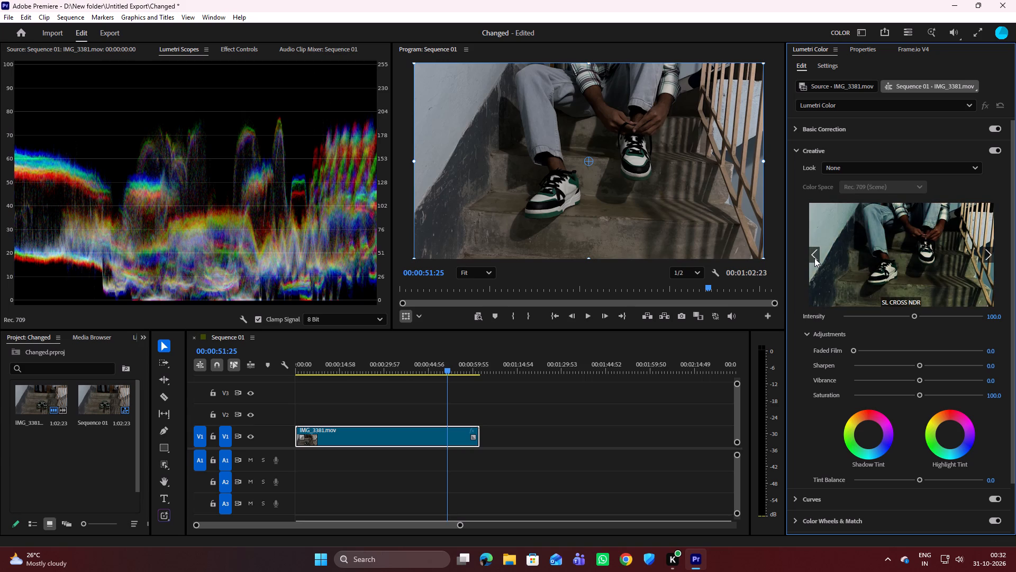
{"action": "double_click", "coordinate": [814, 258]}
{"action": "left_click", "coordinate": [814, 258]}
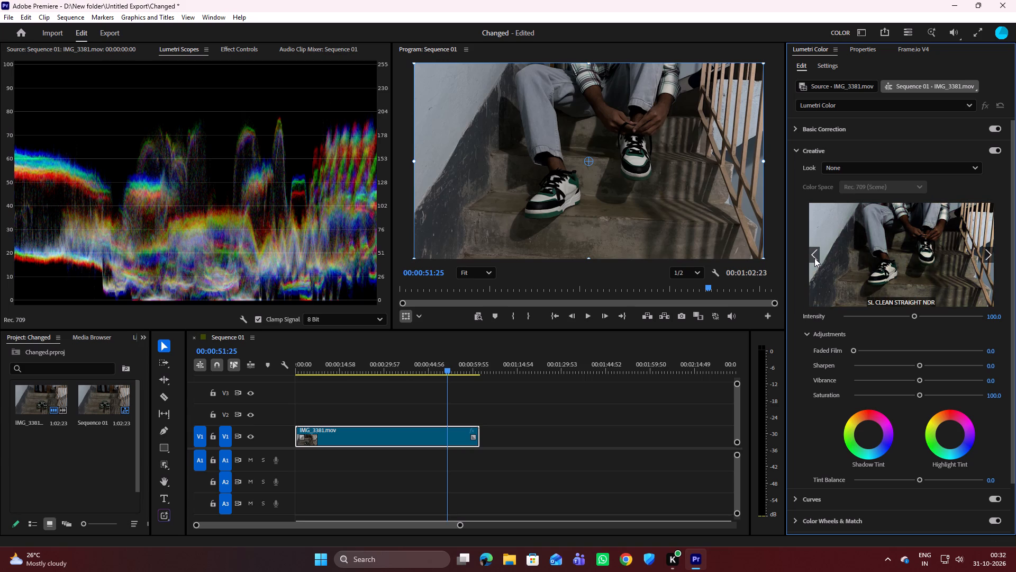
{"action": "left_click", "coordinate": [814, 258]}
{"action": "left_click", "coordinate": [814, 258]}
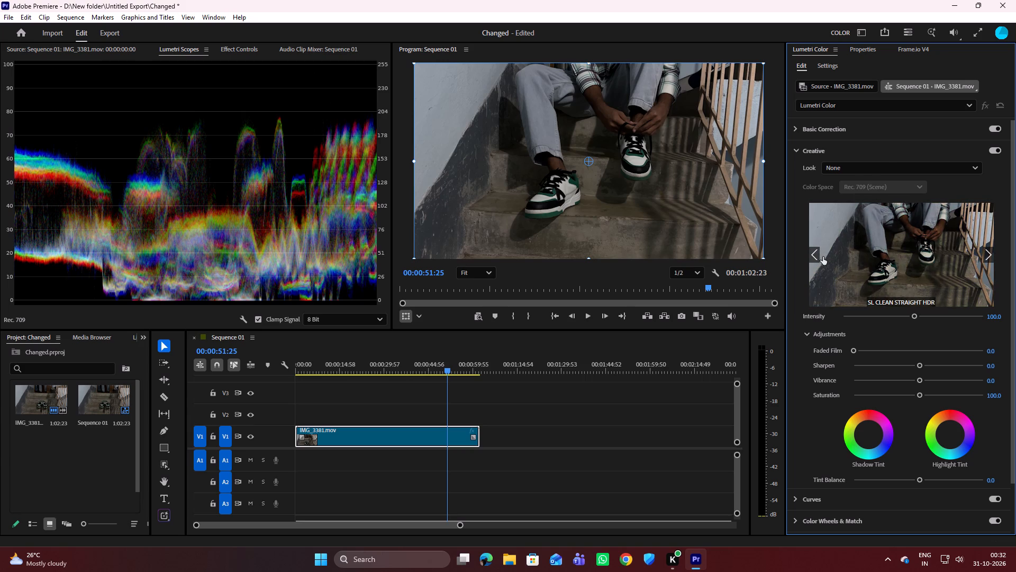
{"action": "left_click", "coordinate": [823, 257]}
Preview the preceding Creative looks in reverse order, back to Monochrome Kodak 5205 Fuji 3510 (by Adobe).
{"action": "left_click", "coordinate": [818, 254]}
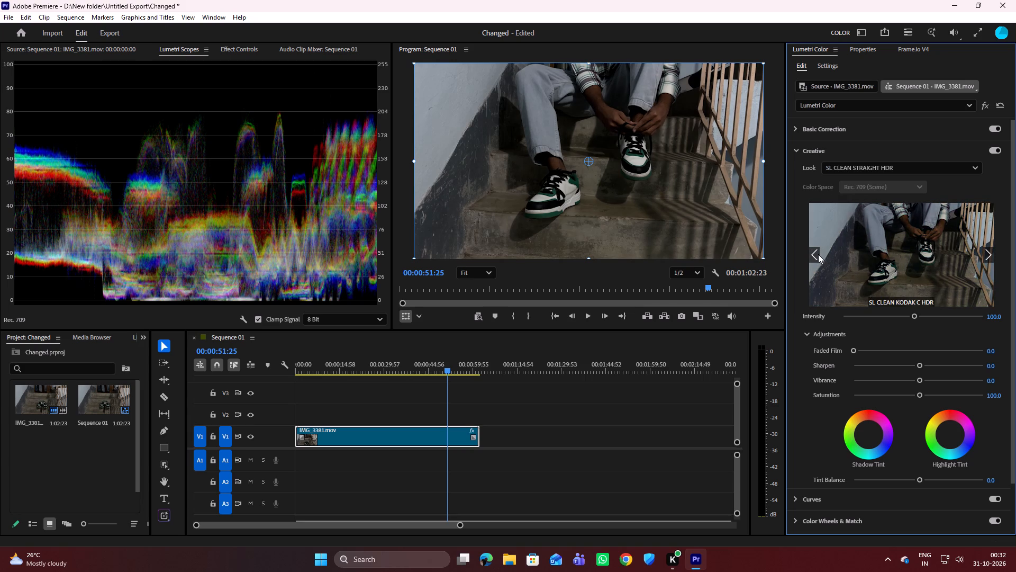
{"action": "left_click", "coordinate": [818, 254]}
{"action": "left_click", "coordinate": [818, 254]}
{"action": "left_click", "coordinate": [818, 254]}
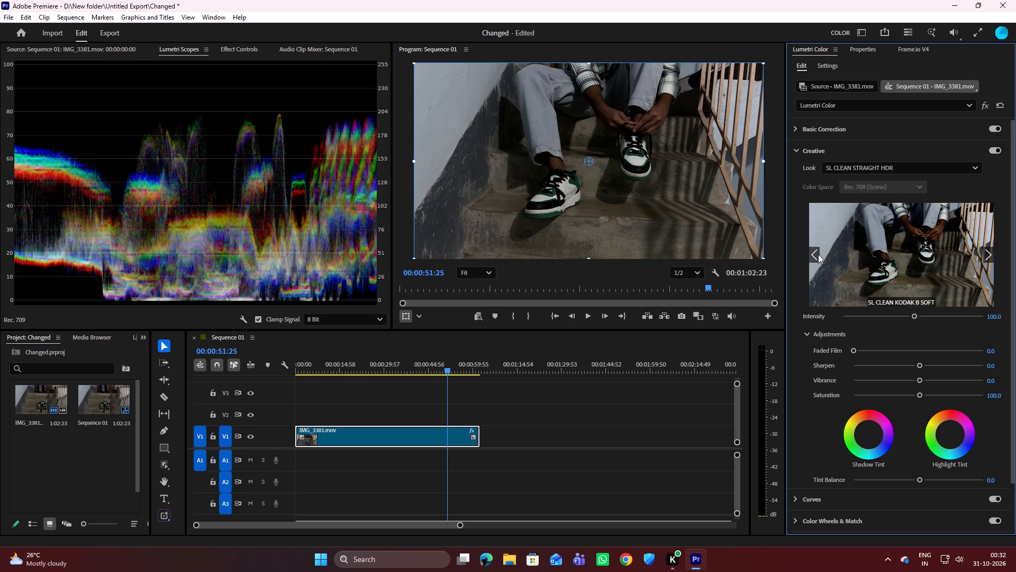
{"action": "left_click", "coordinate": [818, 254]}
{"action": "triple_click", "coordinate": [818, 254]}
{"action": "triple_click", "coordinate": [818, 254]}
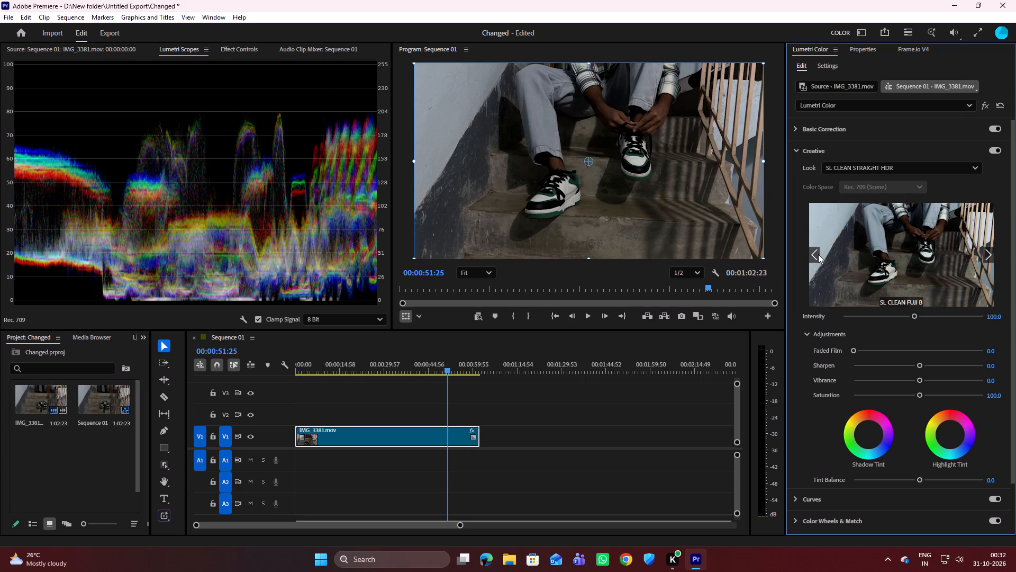
{"action": "triple_click", "coordinate": [818, 254]}
{"action": "triple_click", "coordinate": [818, 254]}
{"action": "triple_click", "coordinate": [818, 254]}
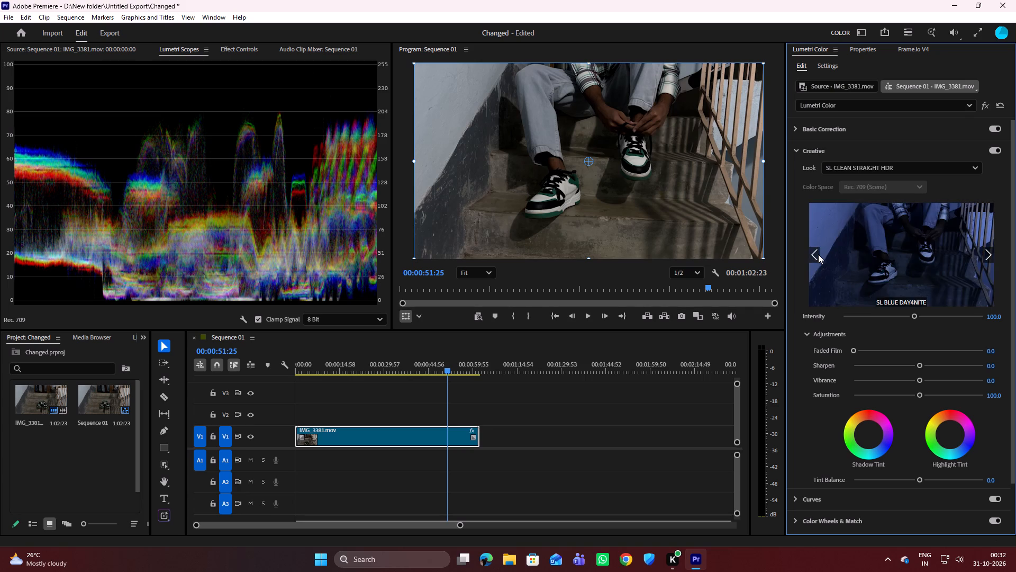
{"action": "triple_click", "coordinate": [818, 254]}
{"action": "triple_click", "coordinate": [818, 254]}
{"action": "triple_click", "coordinate": [818, 254]}
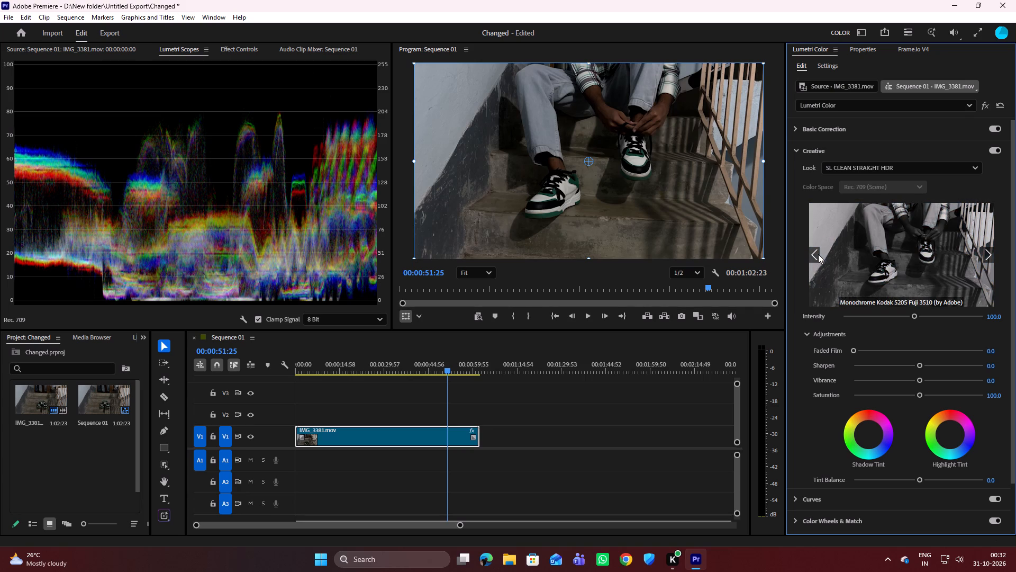
Preview the Creative looks one by one from SL BIG forward to SL CLEAN FUJI B, and back to SL CLEAN FUJI A LDR.
{"action": "left_click", "coordinate": [991, 251]}
{"action": "left_click", "coordinate": [991, 251]}
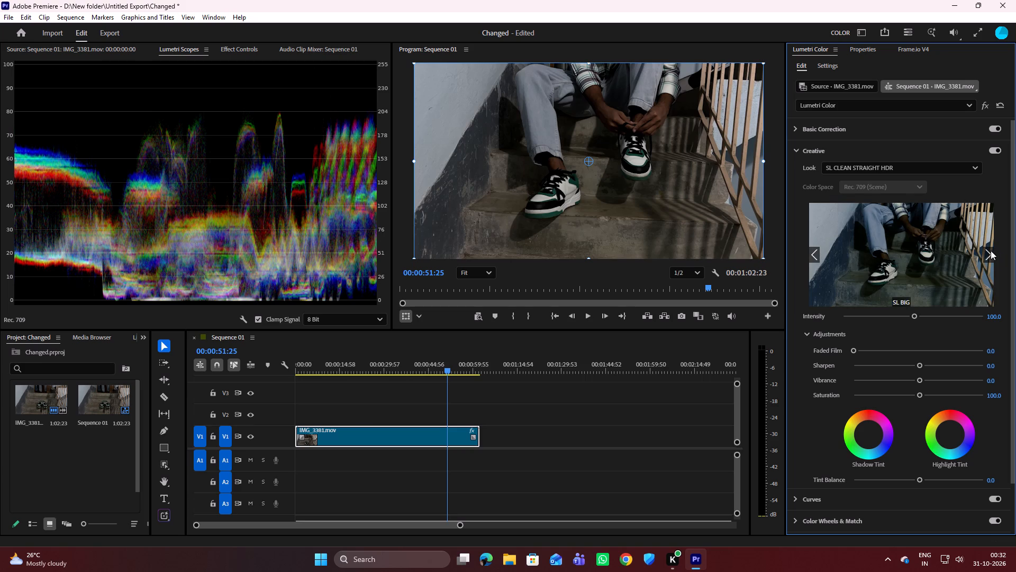
{"action": "left_click", "coordinate": [991, 251]}
{"action": "left_click", "coordinate": [991, 251]}
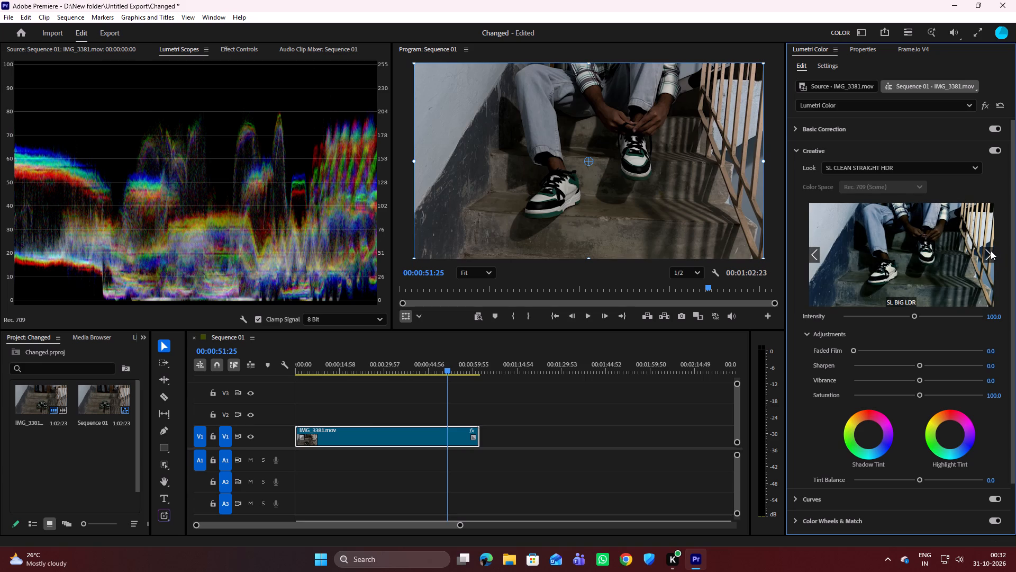
{"action": "left_click", "coordinate": [991, 251]}
{"action": "left_click", "coordinate": [991, 251]}
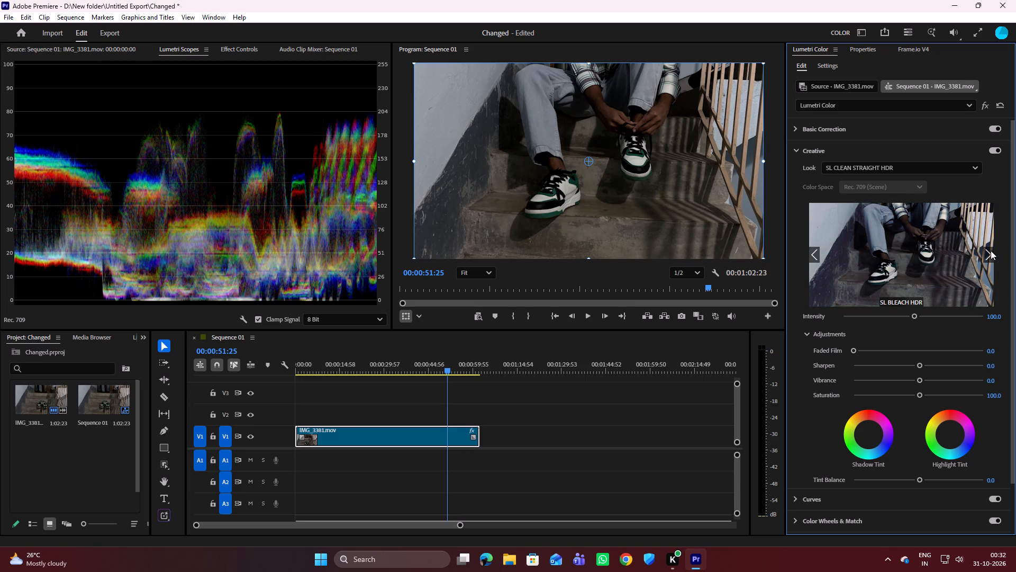
{"action": "left_click", "coordinate": [991, 251]}
{"action": "left_click", "coordinate": [991, 251]}
{"action": "left_click", "coordinate": [991, 251]}
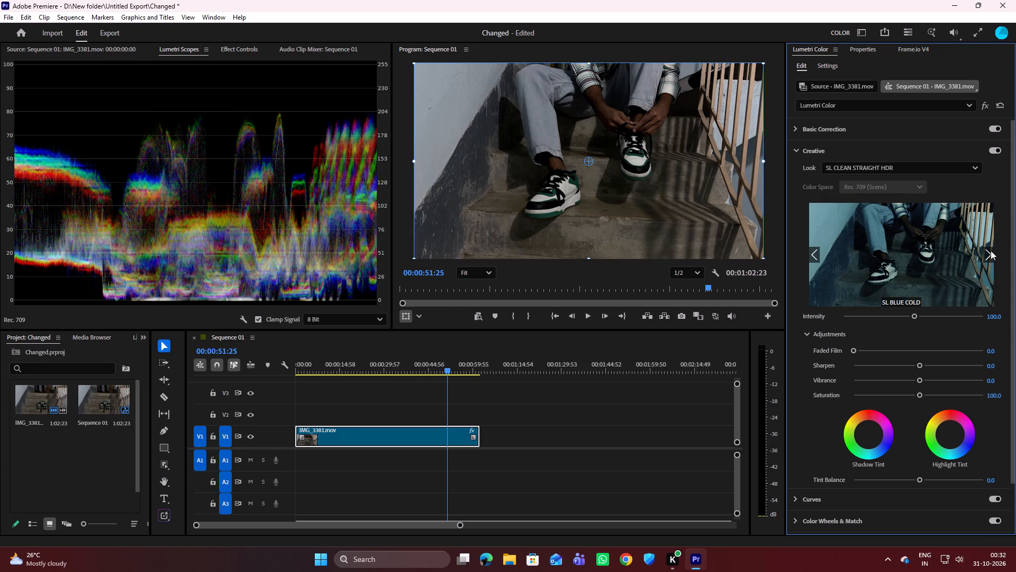
{"action": "left_click", "coordinate": [990, 251]}
{"action": "left_click", "coordinate": [987, 252]}
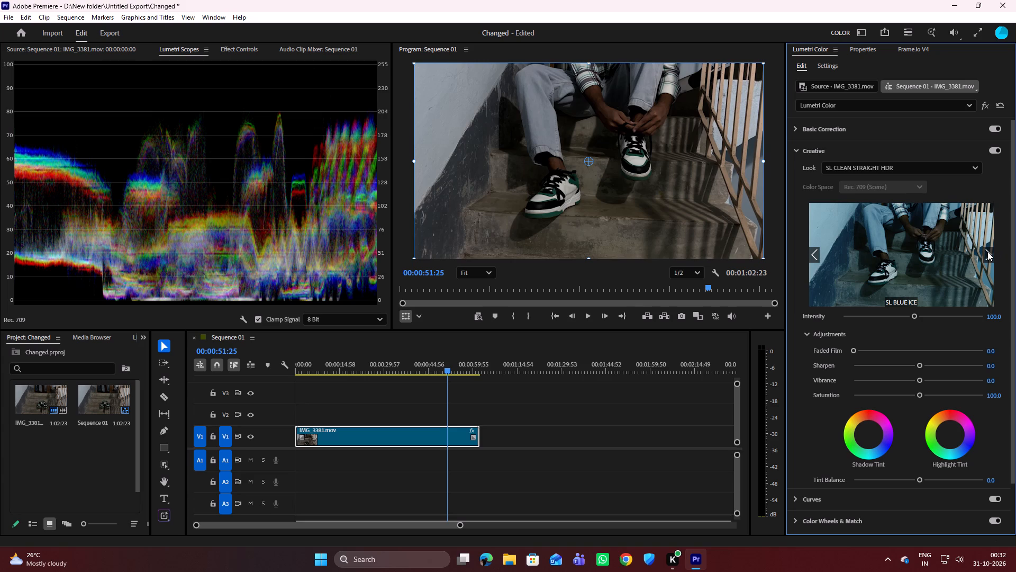
{"action": "double_click", "coordinate": [987, 252]}
{"action": "left_click", "coordinate": [987, 252]}
{"action": "left_click", "coordinate": [987, 252]}
{"action": "left_click", "coordinate": [987, 252]}
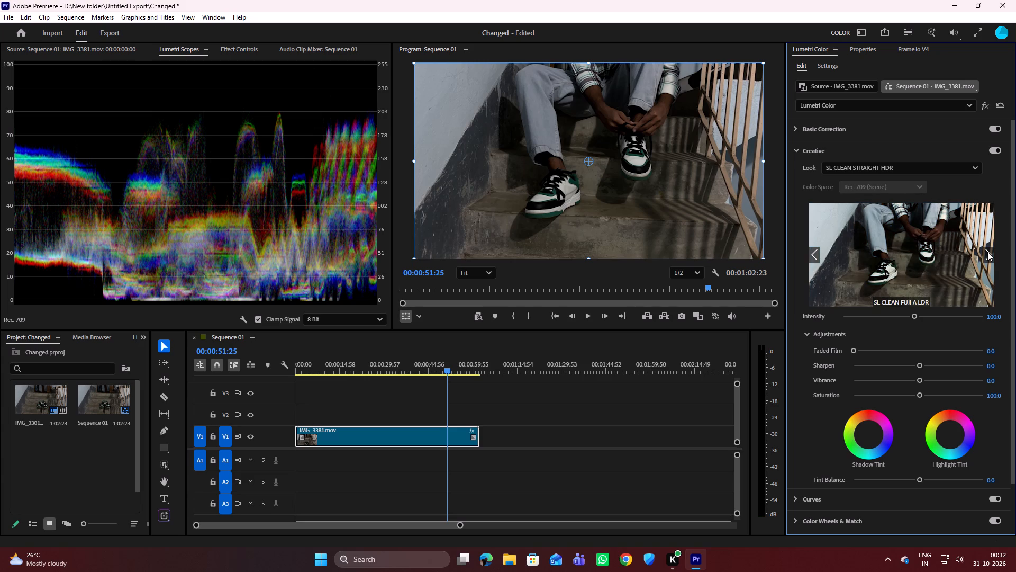
{"action": "left_click", "coordinate": [987, 252]}
{"action": "left_click", "coordinate": [987, 252]}
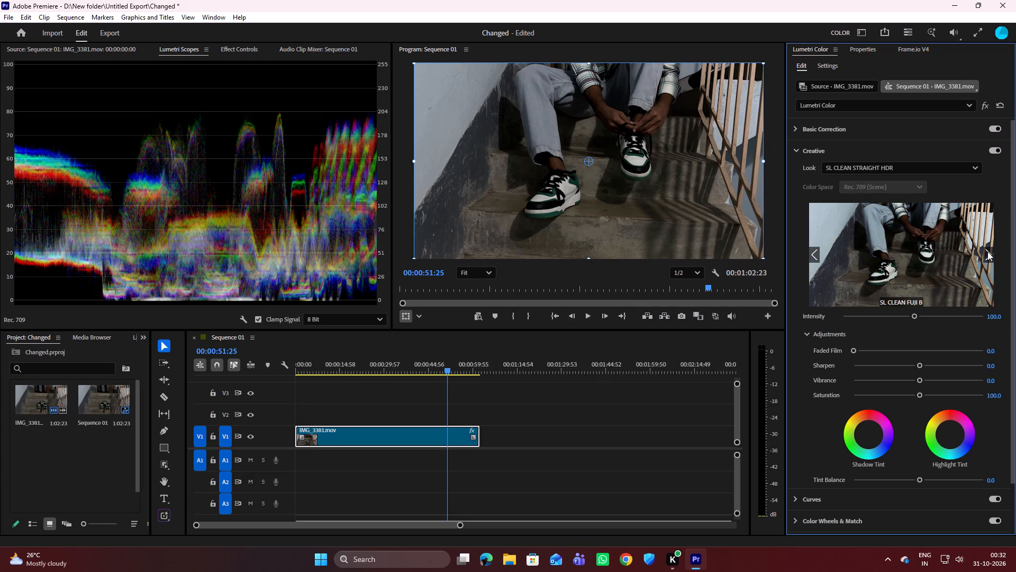
{"action": "left_click", "coordinate": [815, 257]}
{"action": "left_click", "coordinate": [815, 257]}
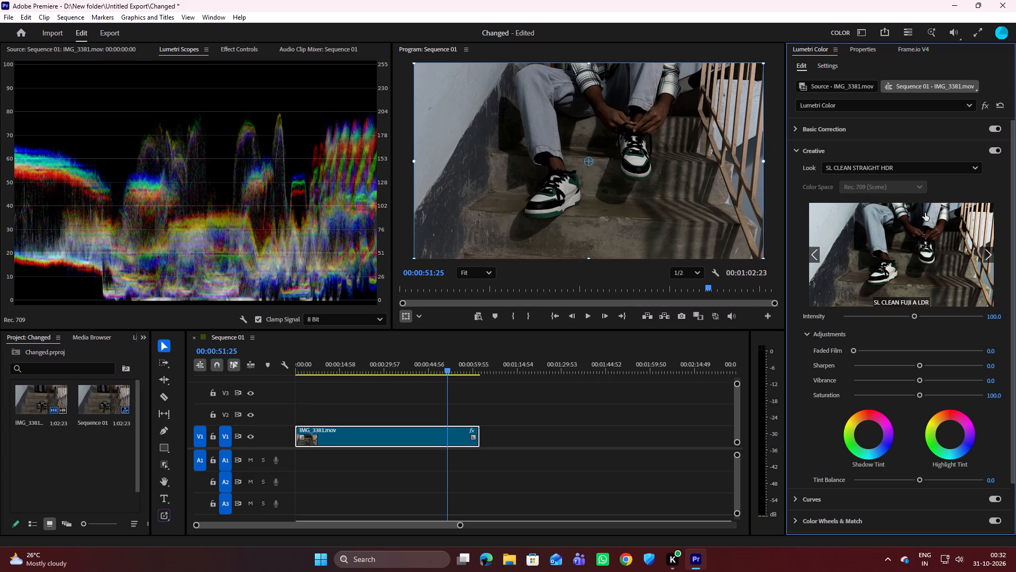
Apply the SL CLEAN KODAK C Creative look to the IMG_3381.mov clip.
{"action": "left_click", "coordinate": [963, 168]}
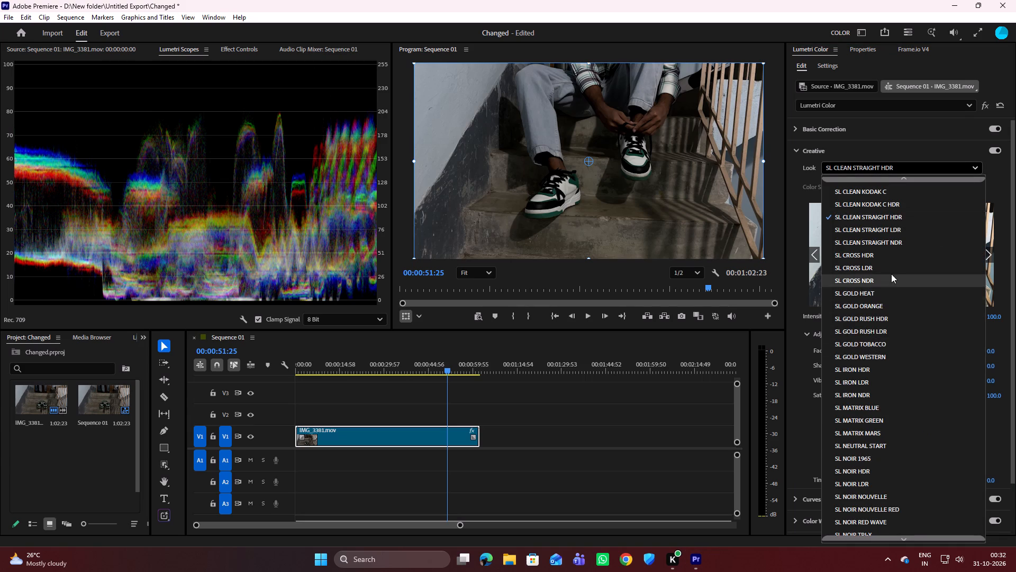
{"action": "scroll", "coordinate": [885, 265], "scroll_direction": "up", "scroll_amount": 2}
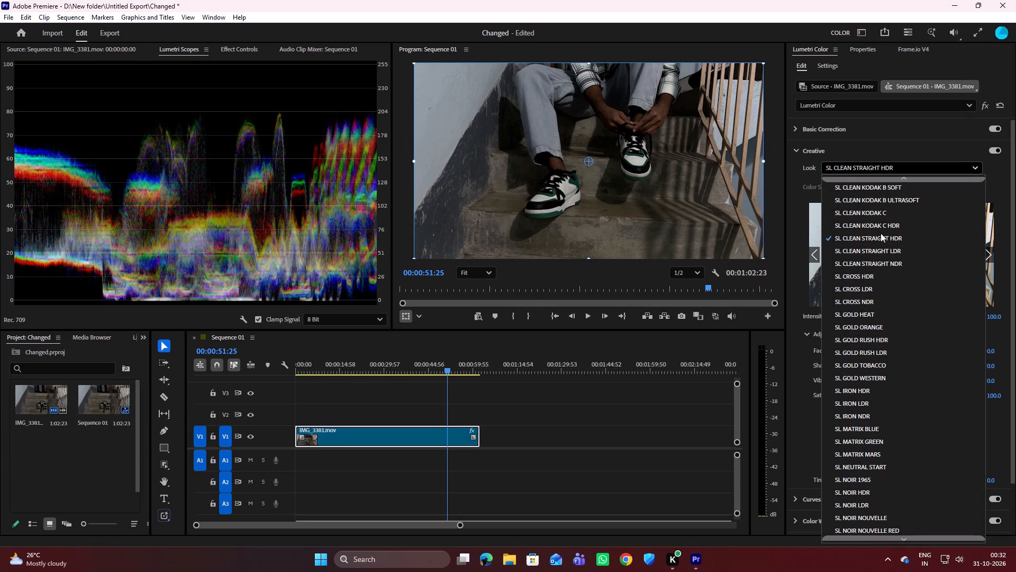
{"action": "double_click", "coordinate": [881, 217]}
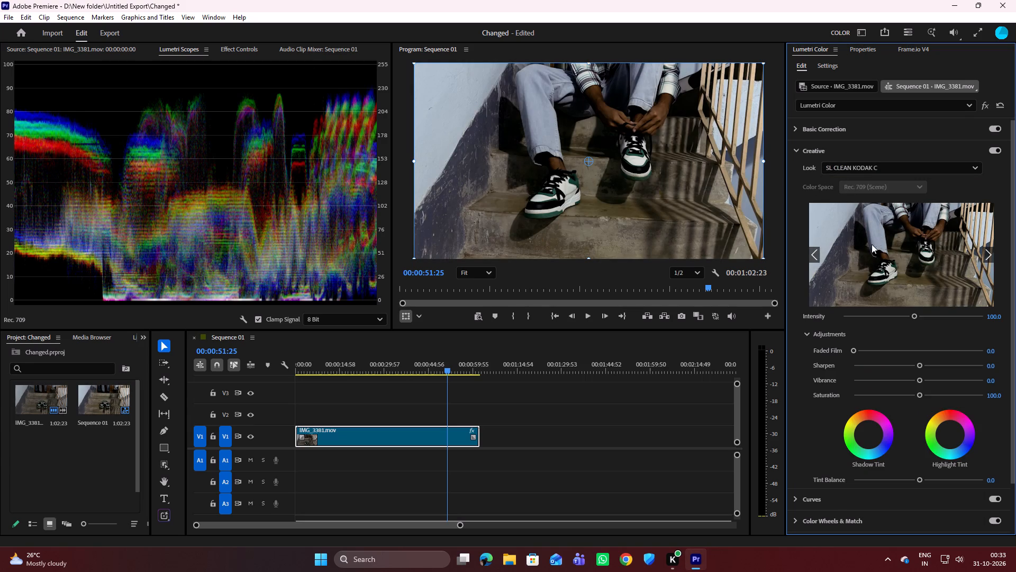
{"action": "left_click", "coordinate": [895, 244]}
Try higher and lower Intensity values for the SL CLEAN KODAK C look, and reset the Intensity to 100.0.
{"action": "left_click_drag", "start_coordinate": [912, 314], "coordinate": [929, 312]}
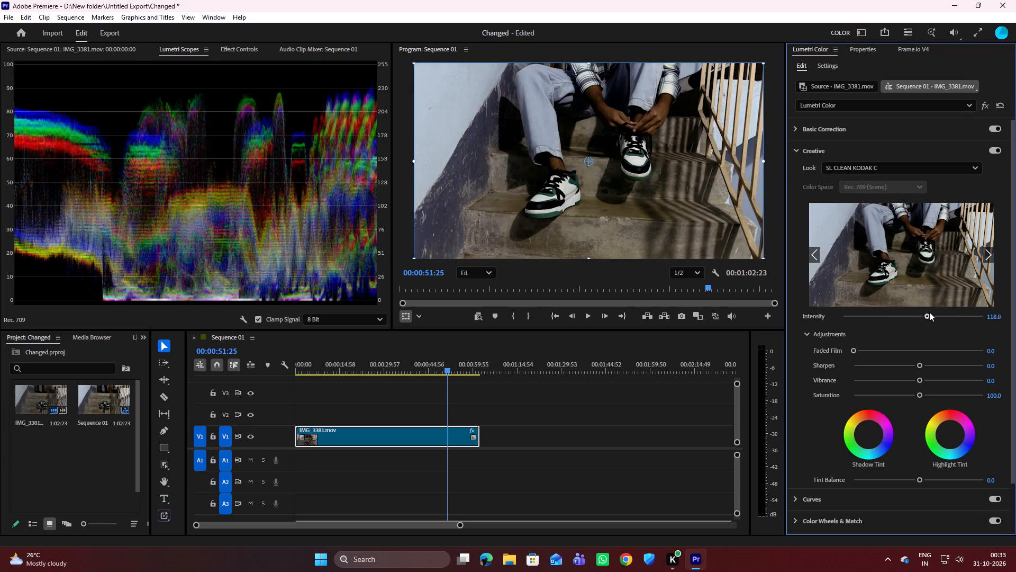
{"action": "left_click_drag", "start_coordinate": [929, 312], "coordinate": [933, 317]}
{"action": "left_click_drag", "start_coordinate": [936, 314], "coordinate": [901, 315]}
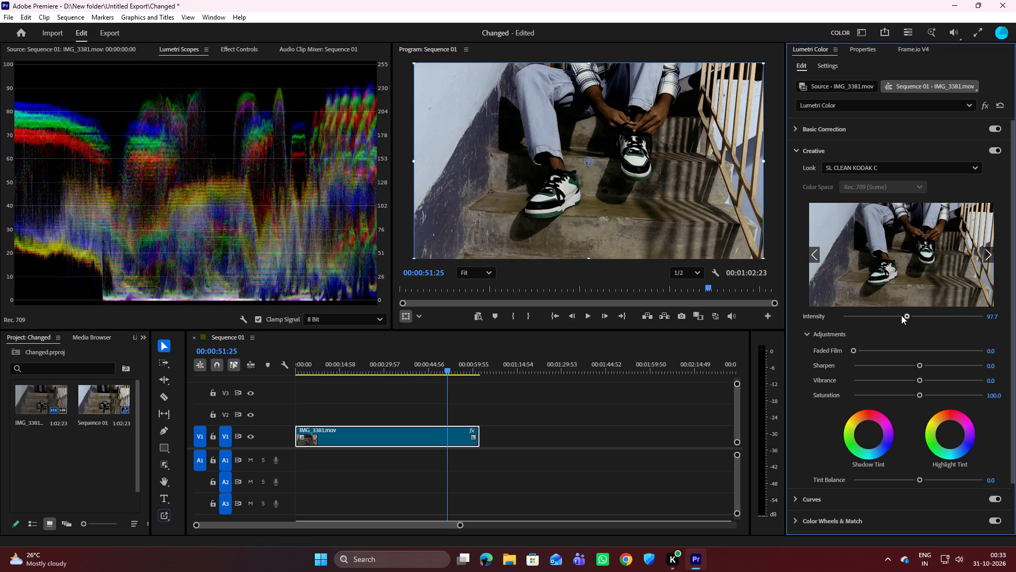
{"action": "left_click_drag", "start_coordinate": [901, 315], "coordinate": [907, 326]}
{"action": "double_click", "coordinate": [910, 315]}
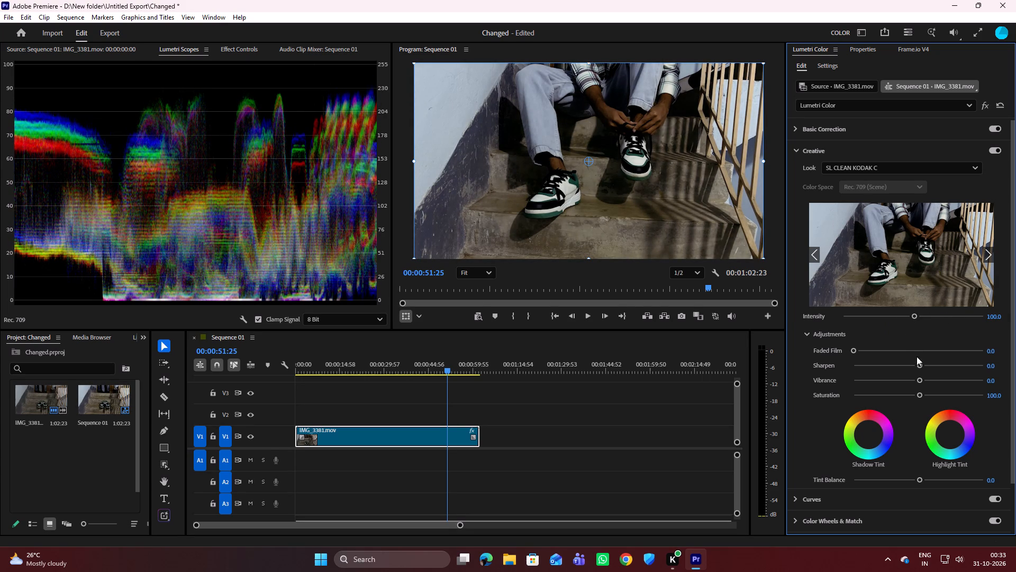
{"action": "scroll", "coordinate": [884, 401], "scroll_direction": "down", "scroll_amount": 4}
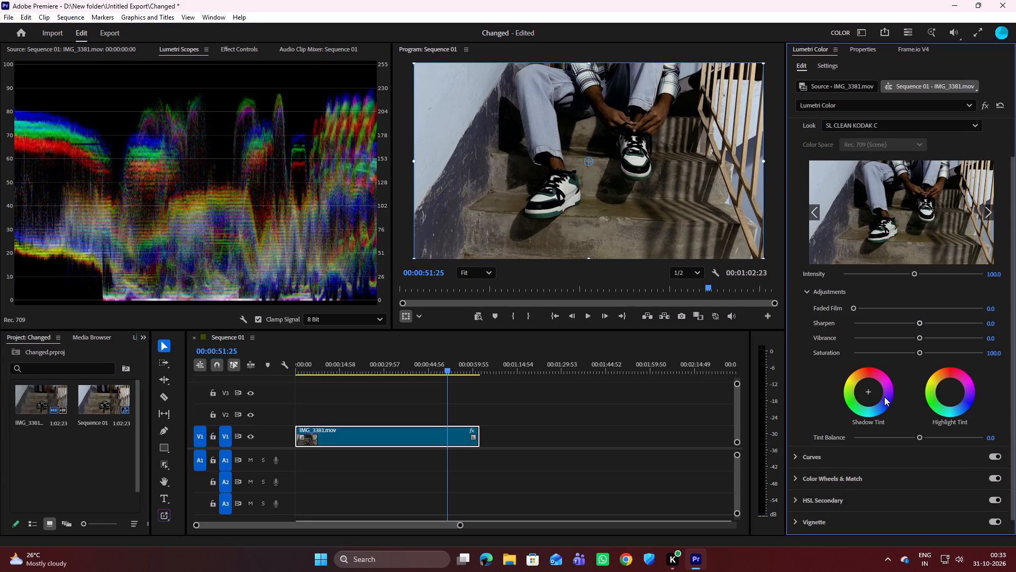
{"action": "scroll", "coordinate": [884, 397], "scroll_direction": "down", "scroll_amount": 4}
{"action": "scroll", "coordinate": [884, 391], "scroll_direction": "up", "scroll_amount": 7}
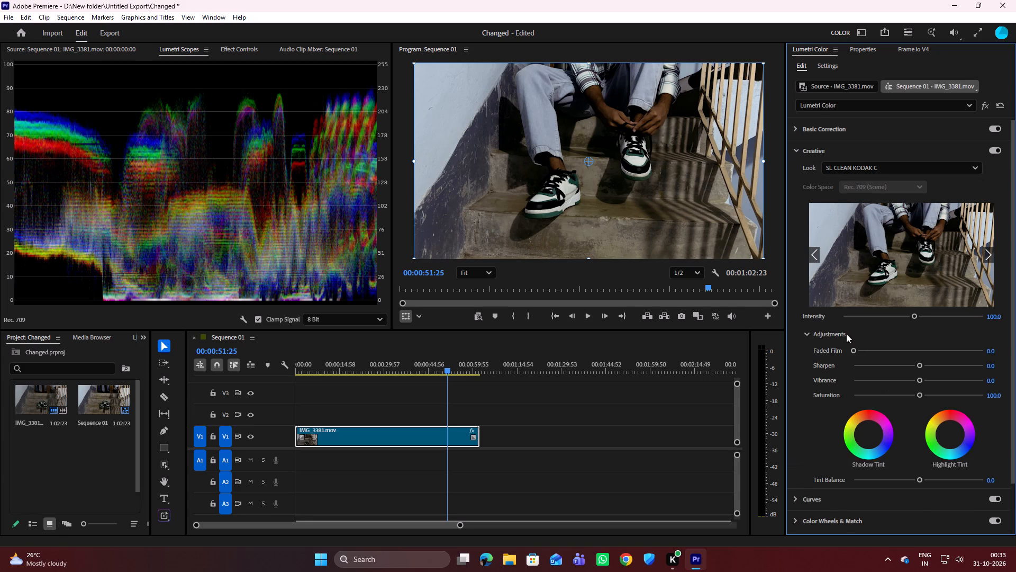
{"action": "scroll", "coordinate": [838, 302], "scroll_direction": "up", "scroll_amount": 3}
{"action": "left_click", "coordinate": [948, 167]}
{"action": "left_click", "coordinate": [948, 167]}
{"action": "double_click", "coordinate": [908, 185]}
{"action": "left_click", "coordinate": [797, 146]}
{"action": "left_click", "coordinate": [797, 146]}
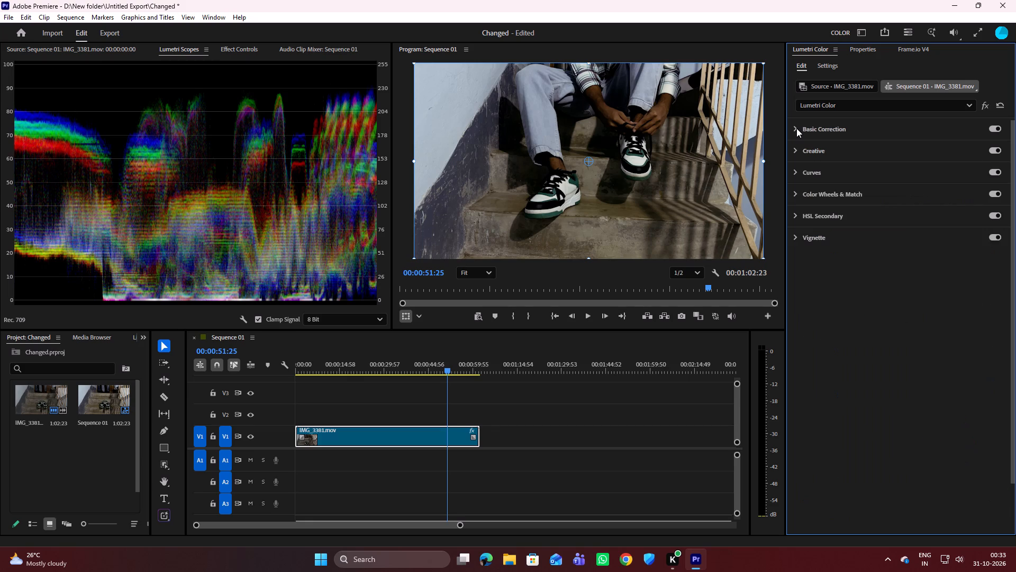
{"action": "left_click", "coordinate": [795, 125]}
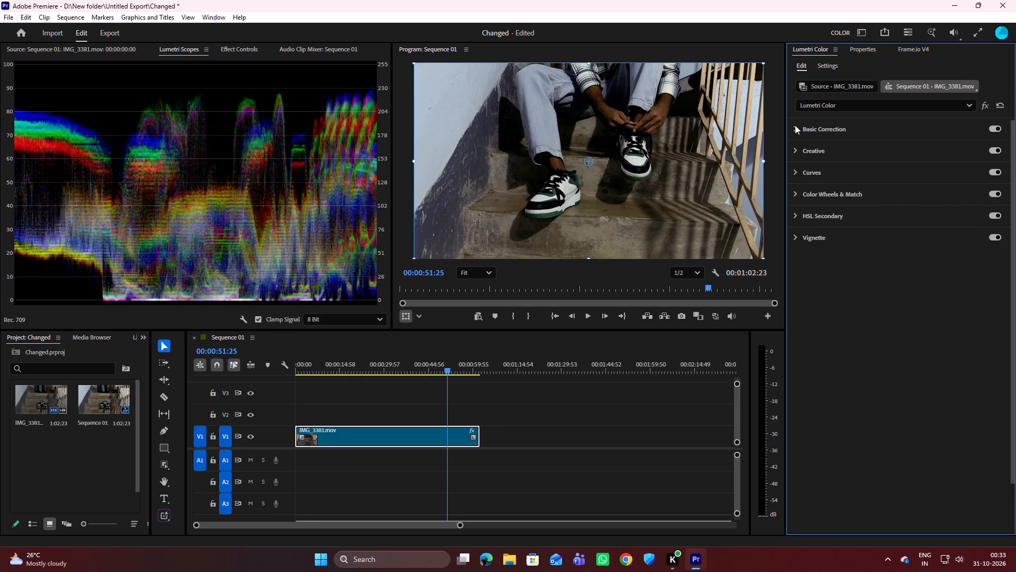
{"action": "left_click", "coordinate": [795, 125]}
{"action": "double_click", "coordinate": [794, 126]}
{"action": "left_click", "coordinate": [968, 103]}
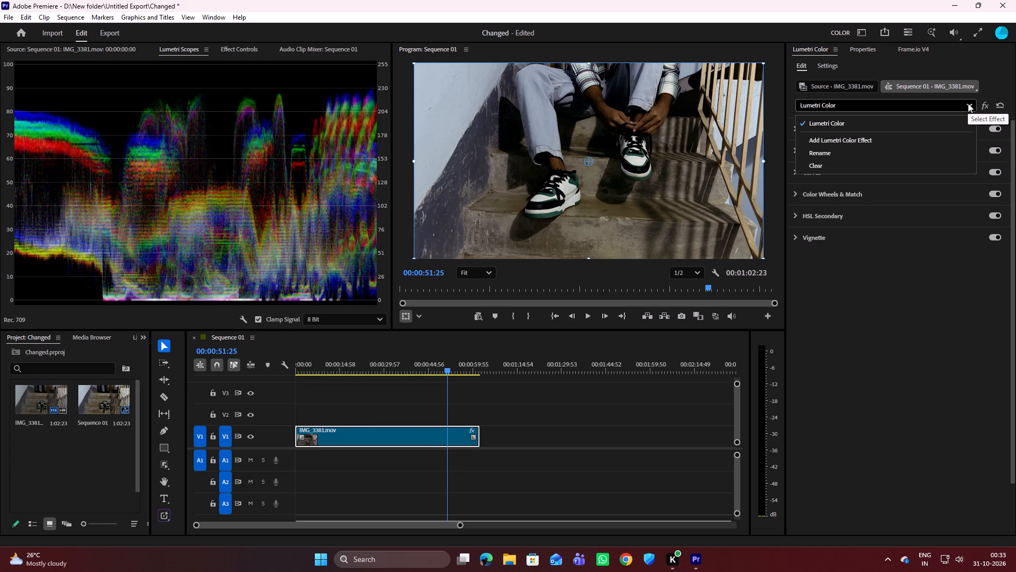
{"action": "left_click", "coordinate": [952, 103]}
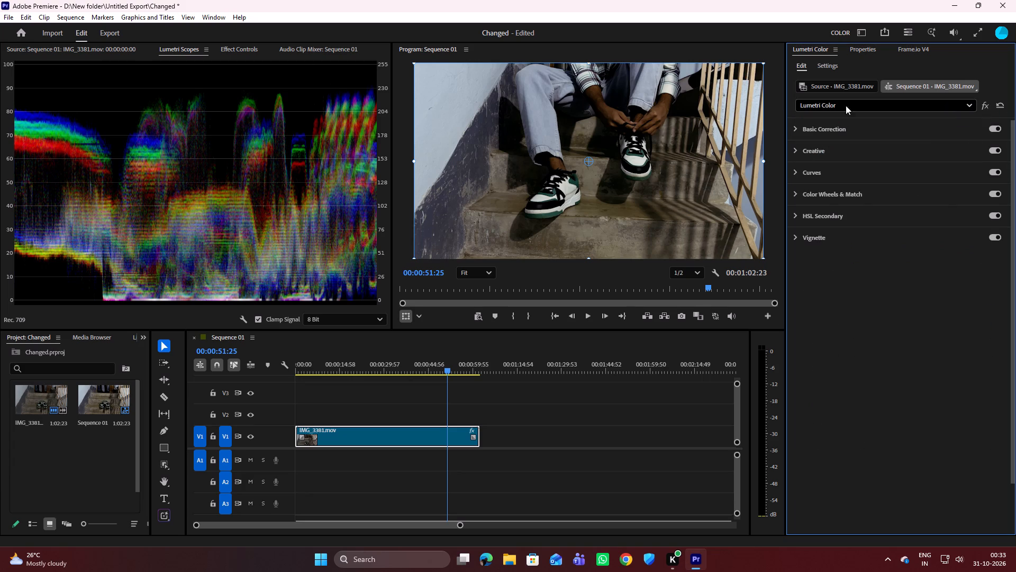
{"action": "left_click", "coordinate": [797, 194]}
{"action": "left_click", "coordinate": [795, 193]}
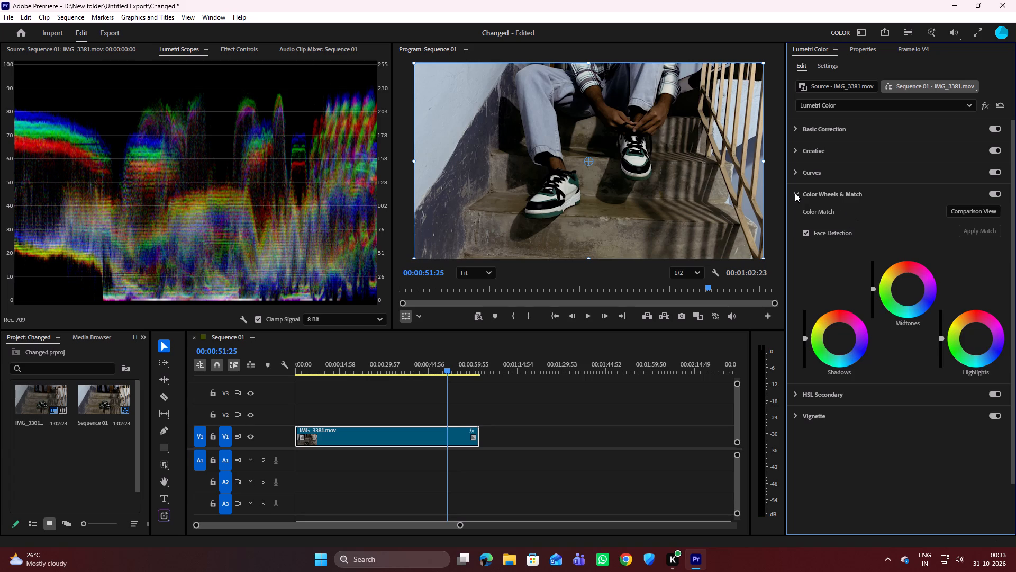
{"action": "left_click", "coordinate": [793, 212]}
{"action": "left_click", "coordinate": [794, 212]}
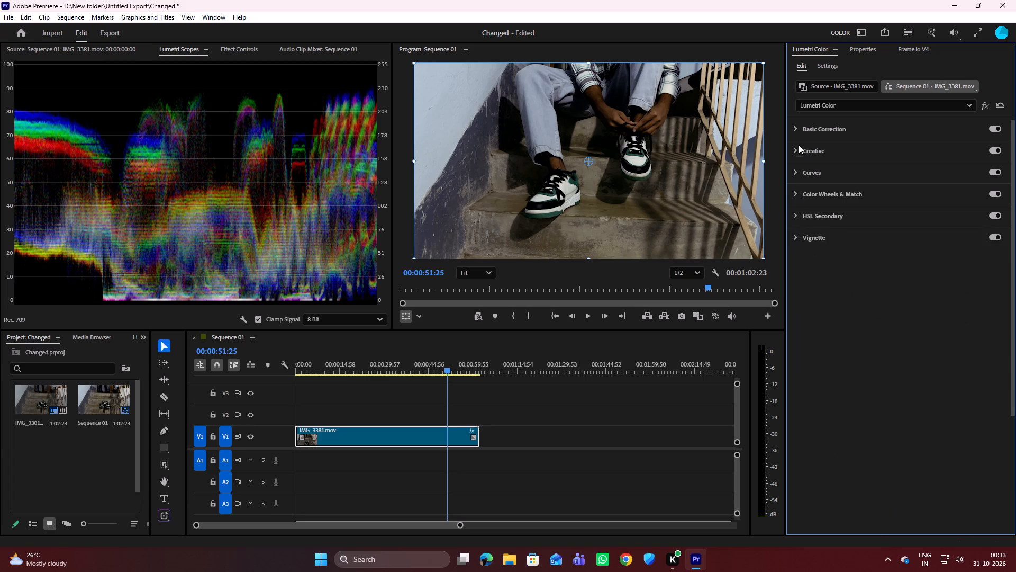
In Basic Correction, set the clip's Input LUT to AMIRA_Default_LogC2Rec709 and the Temperature to -45.5.
{"action": "left_click", "coordinate": [795, 129]}
{"action": "left_click", "coordinate": [929, 145]}
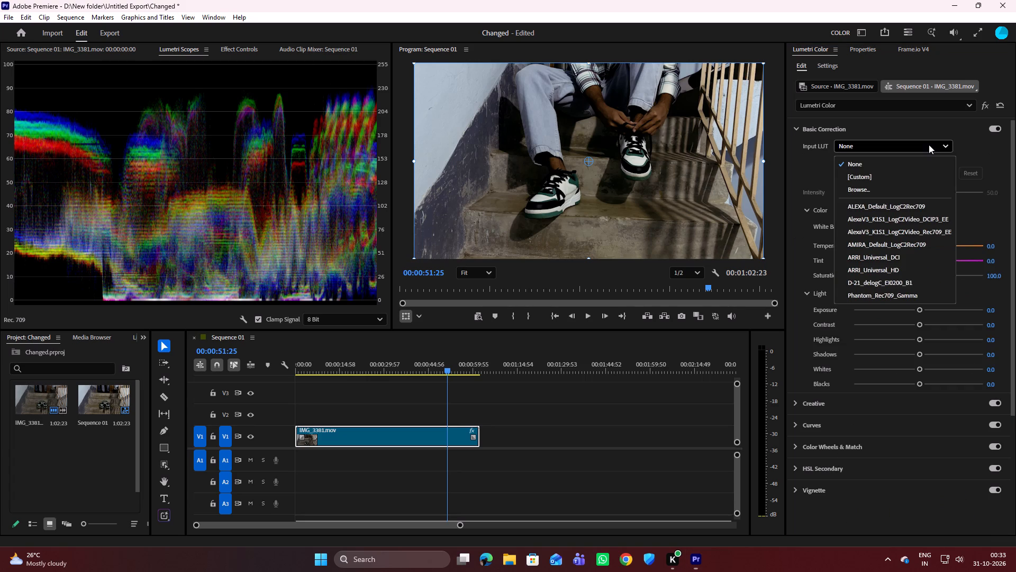
{"action": "scroll", "coordinate": [887, 245], "scroll_direction": "down", "scroll_amount": 4}
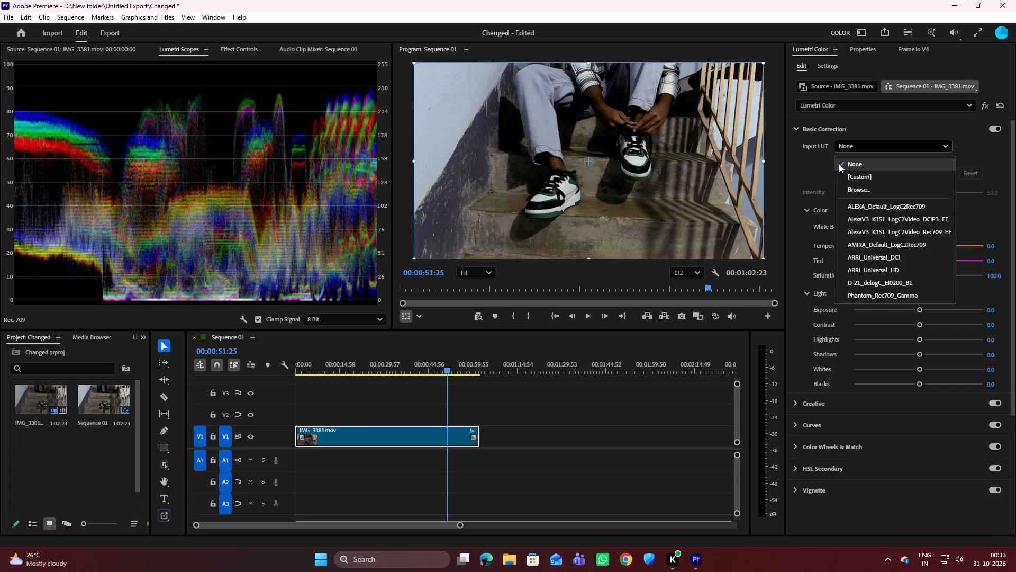
{"action": "left_click", "coordinate": [839, 164]}
{"action": "left_click", "coordinate": [940, 140]}
{"action": "scroll", "coordinate": [893, 269], "scroll_direction": "down", "scroll_amount": 8}
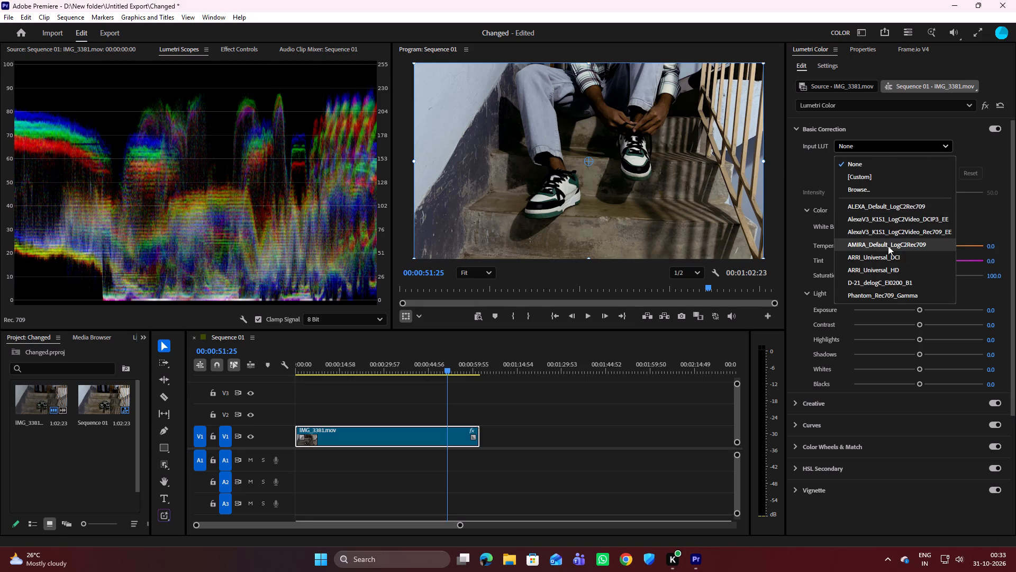
{"action": "double_click", "coordinate": [888, 246]}
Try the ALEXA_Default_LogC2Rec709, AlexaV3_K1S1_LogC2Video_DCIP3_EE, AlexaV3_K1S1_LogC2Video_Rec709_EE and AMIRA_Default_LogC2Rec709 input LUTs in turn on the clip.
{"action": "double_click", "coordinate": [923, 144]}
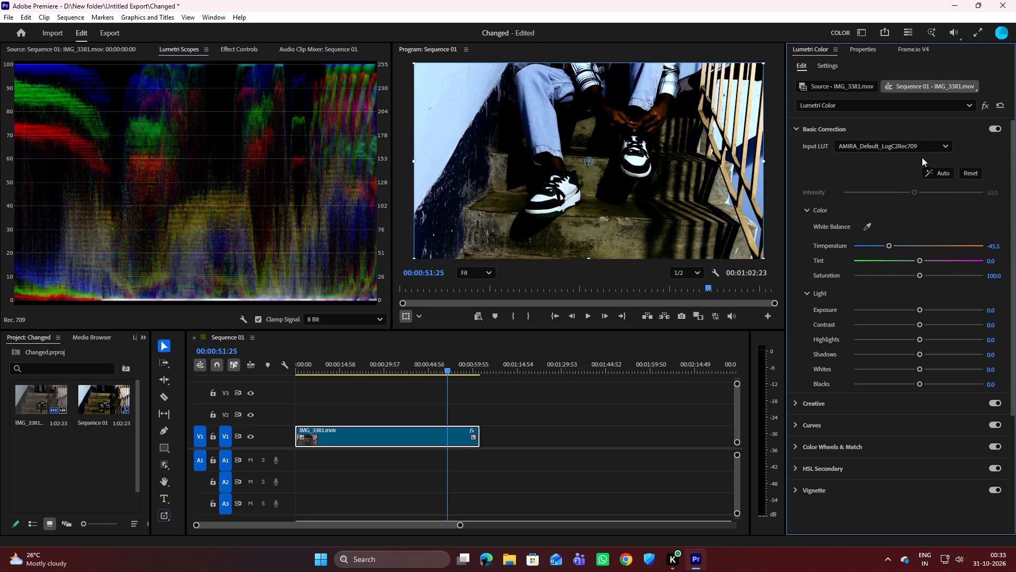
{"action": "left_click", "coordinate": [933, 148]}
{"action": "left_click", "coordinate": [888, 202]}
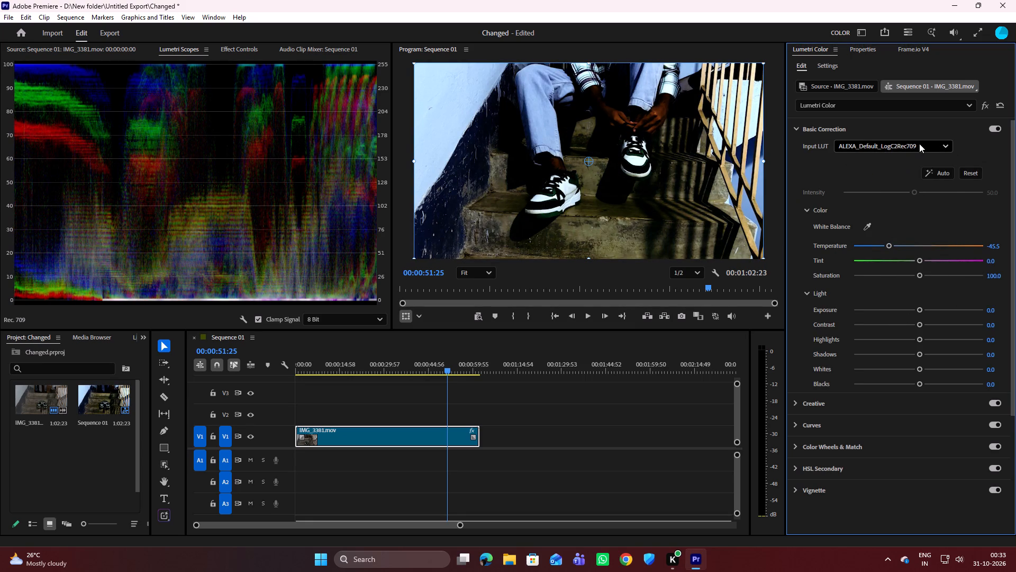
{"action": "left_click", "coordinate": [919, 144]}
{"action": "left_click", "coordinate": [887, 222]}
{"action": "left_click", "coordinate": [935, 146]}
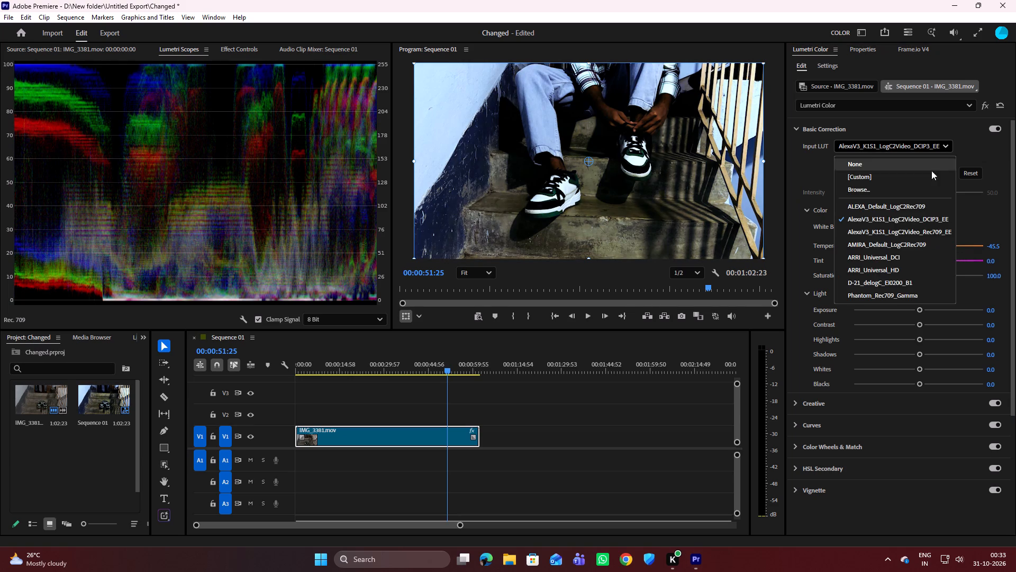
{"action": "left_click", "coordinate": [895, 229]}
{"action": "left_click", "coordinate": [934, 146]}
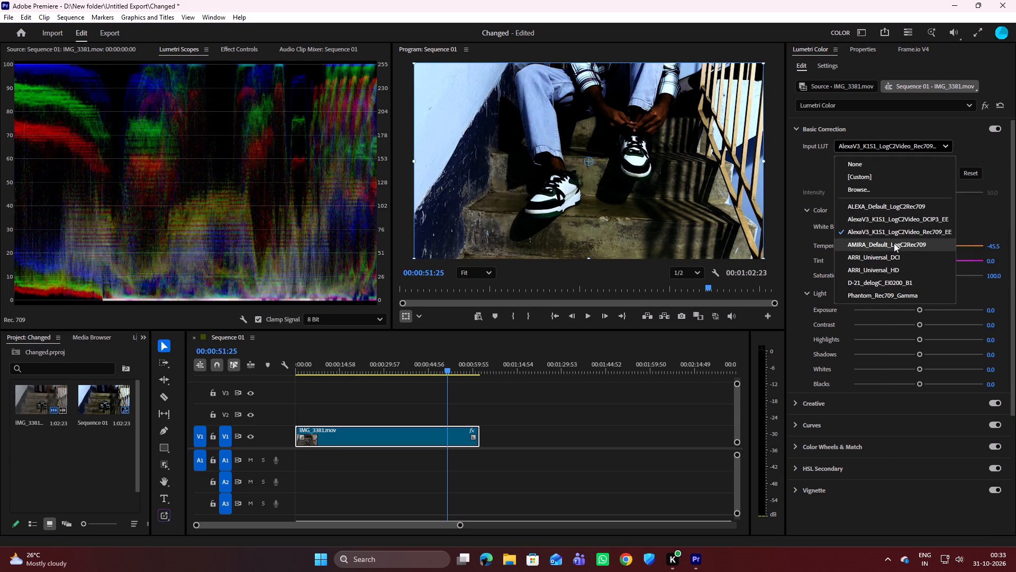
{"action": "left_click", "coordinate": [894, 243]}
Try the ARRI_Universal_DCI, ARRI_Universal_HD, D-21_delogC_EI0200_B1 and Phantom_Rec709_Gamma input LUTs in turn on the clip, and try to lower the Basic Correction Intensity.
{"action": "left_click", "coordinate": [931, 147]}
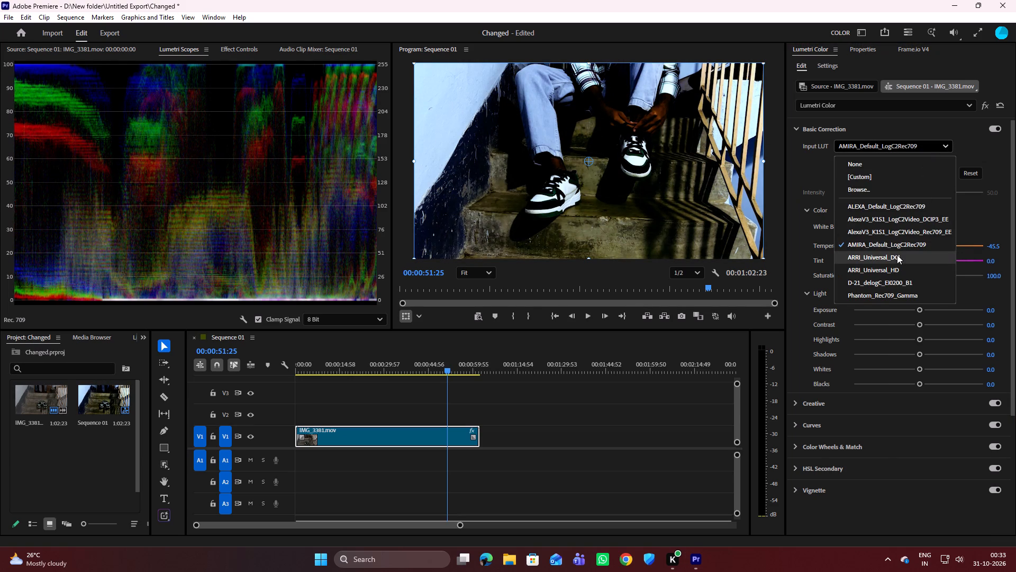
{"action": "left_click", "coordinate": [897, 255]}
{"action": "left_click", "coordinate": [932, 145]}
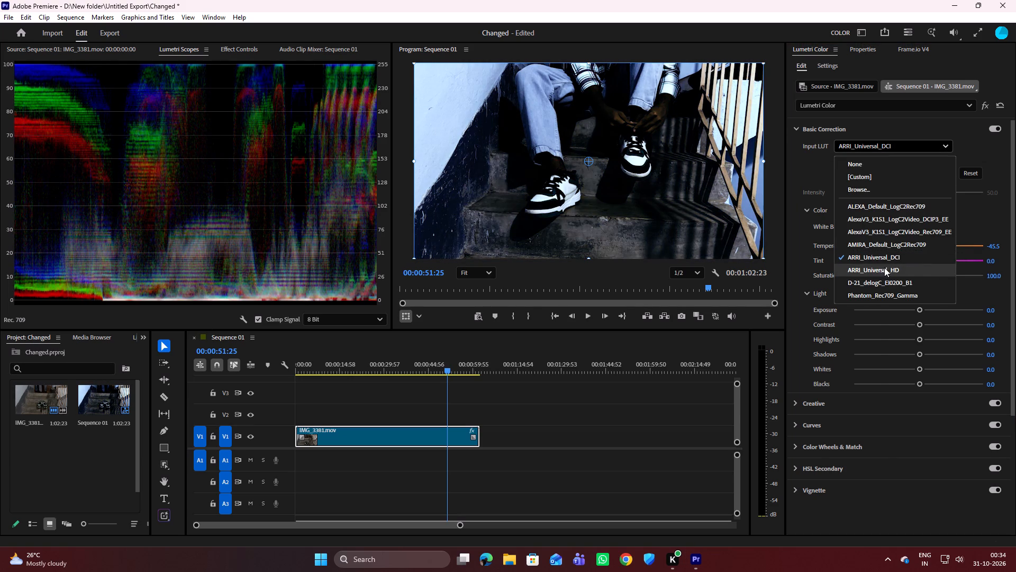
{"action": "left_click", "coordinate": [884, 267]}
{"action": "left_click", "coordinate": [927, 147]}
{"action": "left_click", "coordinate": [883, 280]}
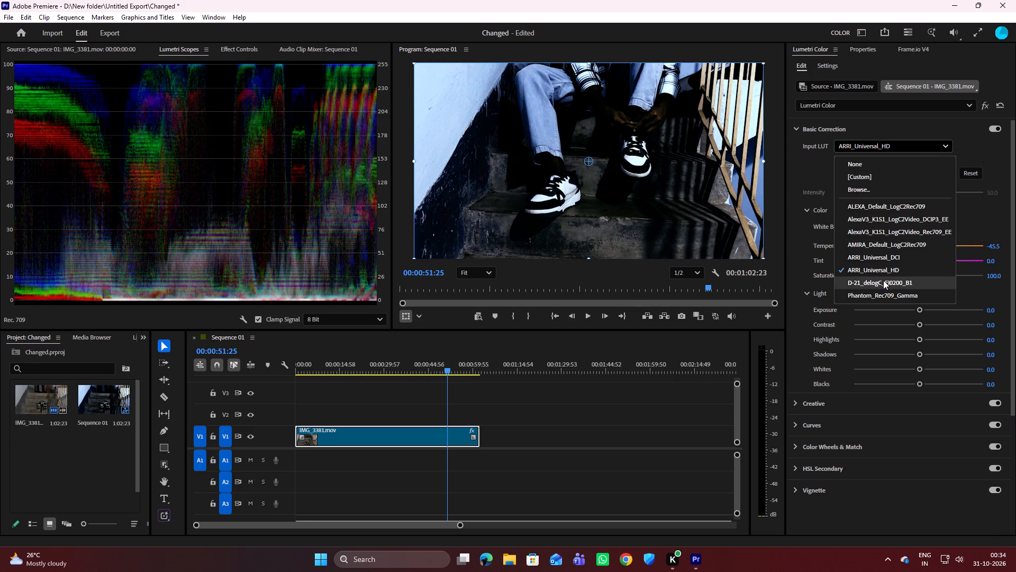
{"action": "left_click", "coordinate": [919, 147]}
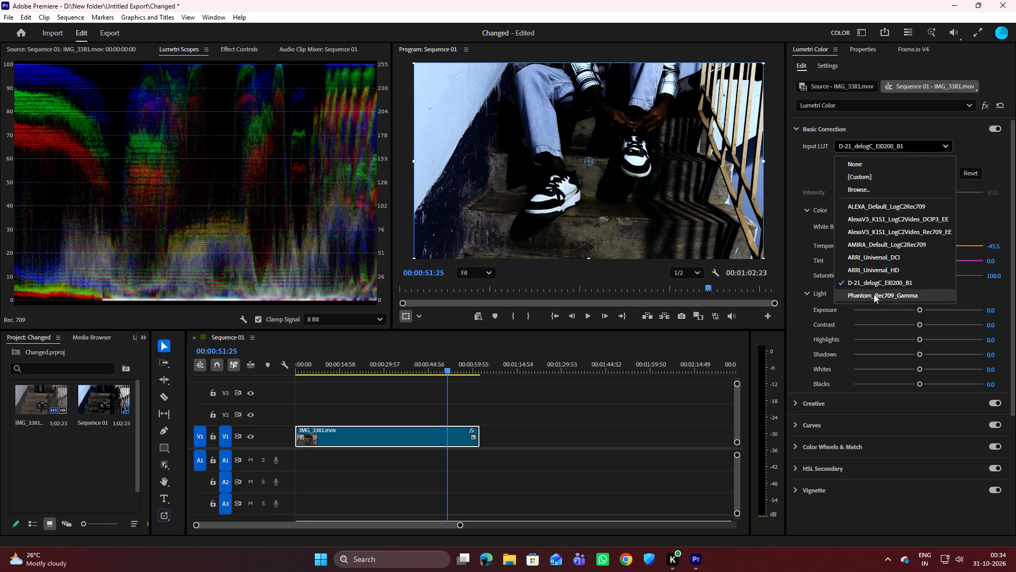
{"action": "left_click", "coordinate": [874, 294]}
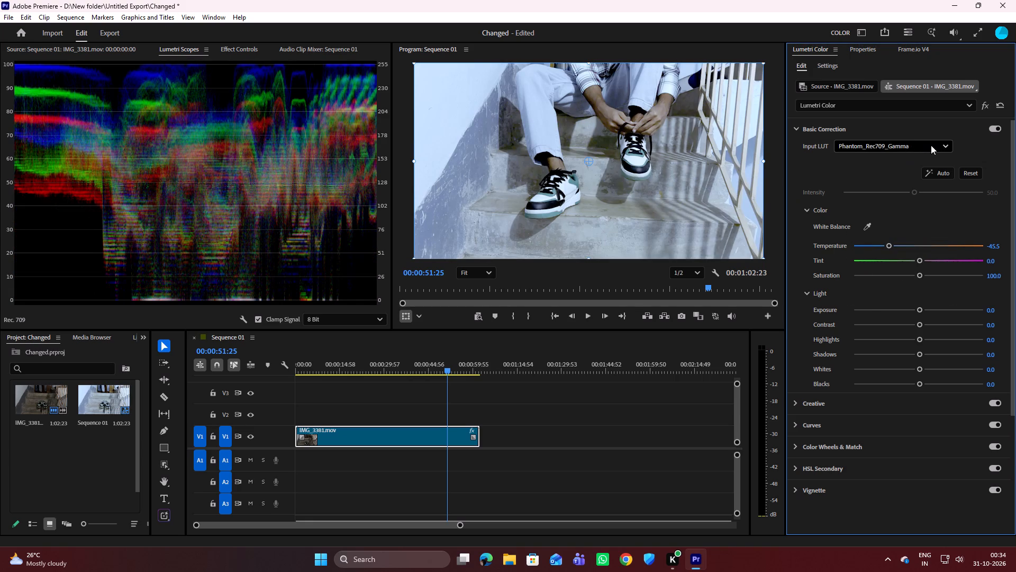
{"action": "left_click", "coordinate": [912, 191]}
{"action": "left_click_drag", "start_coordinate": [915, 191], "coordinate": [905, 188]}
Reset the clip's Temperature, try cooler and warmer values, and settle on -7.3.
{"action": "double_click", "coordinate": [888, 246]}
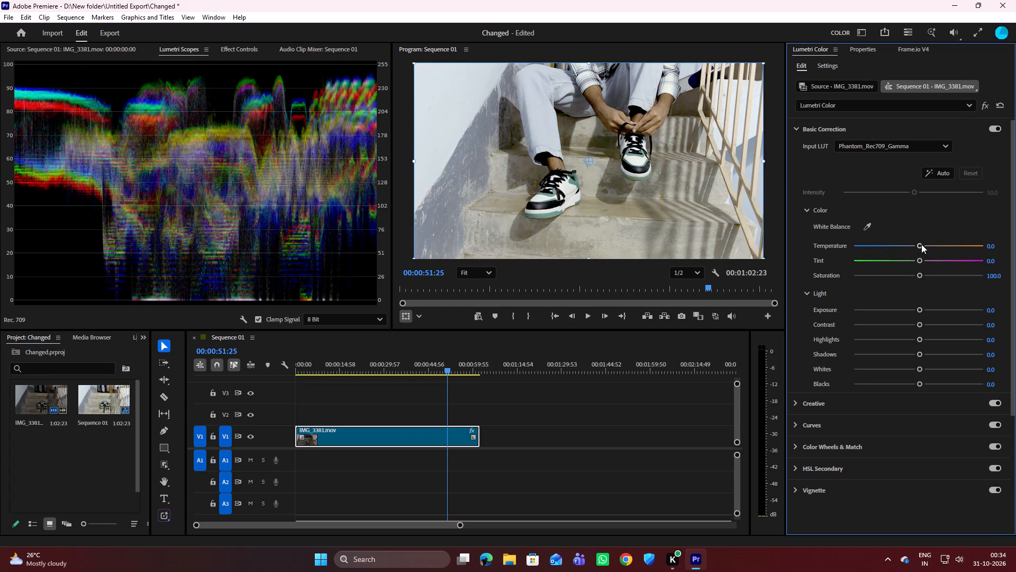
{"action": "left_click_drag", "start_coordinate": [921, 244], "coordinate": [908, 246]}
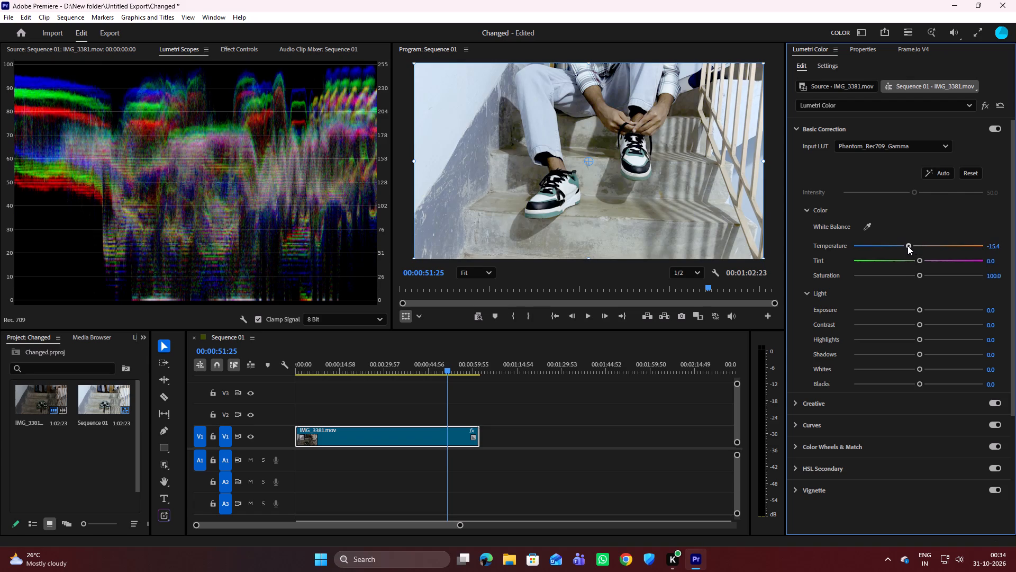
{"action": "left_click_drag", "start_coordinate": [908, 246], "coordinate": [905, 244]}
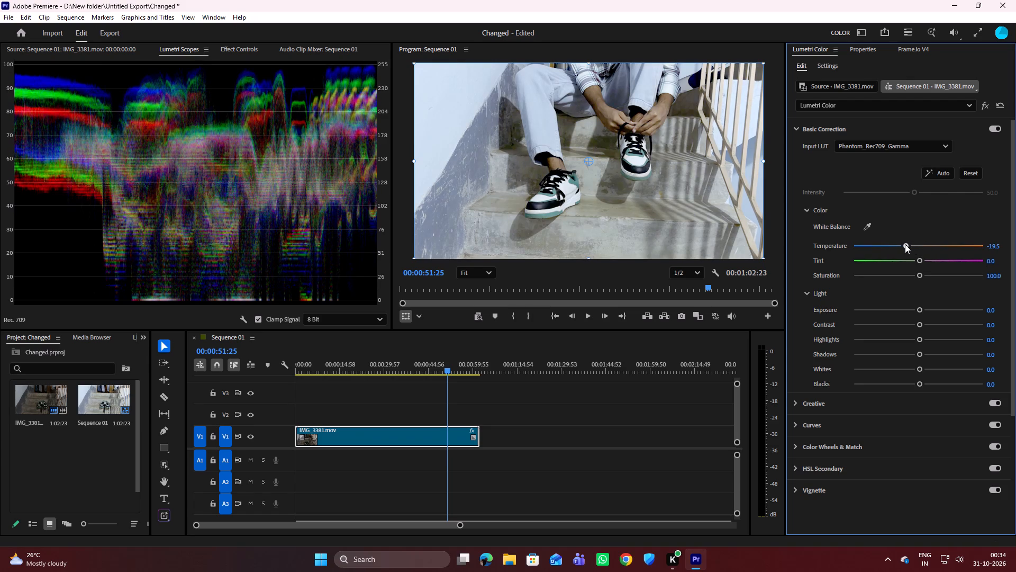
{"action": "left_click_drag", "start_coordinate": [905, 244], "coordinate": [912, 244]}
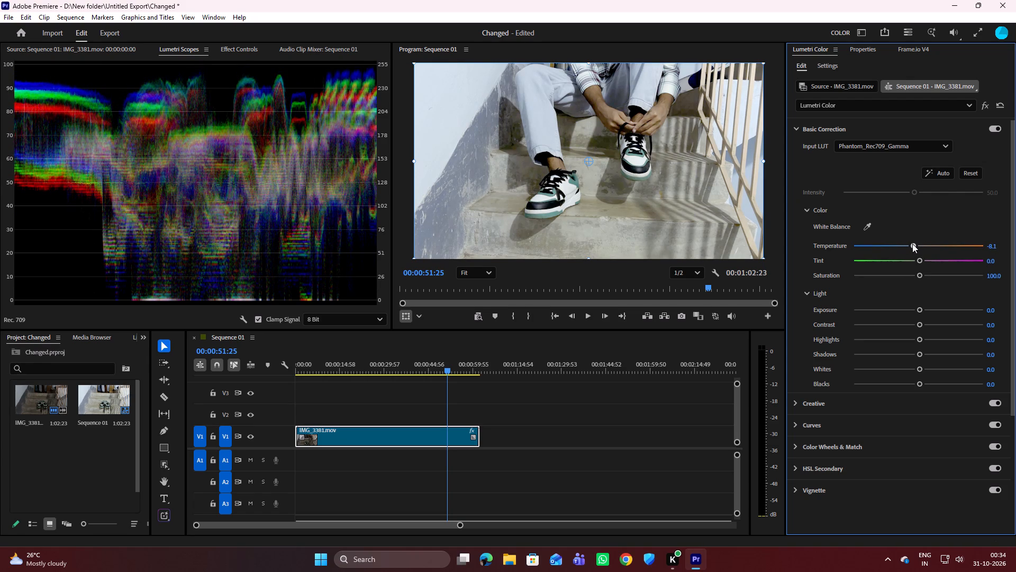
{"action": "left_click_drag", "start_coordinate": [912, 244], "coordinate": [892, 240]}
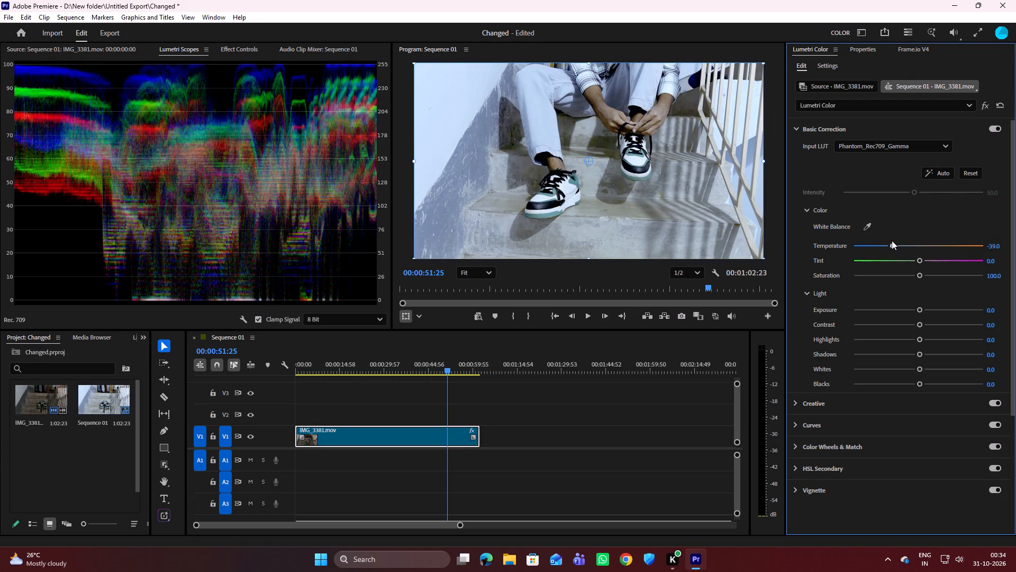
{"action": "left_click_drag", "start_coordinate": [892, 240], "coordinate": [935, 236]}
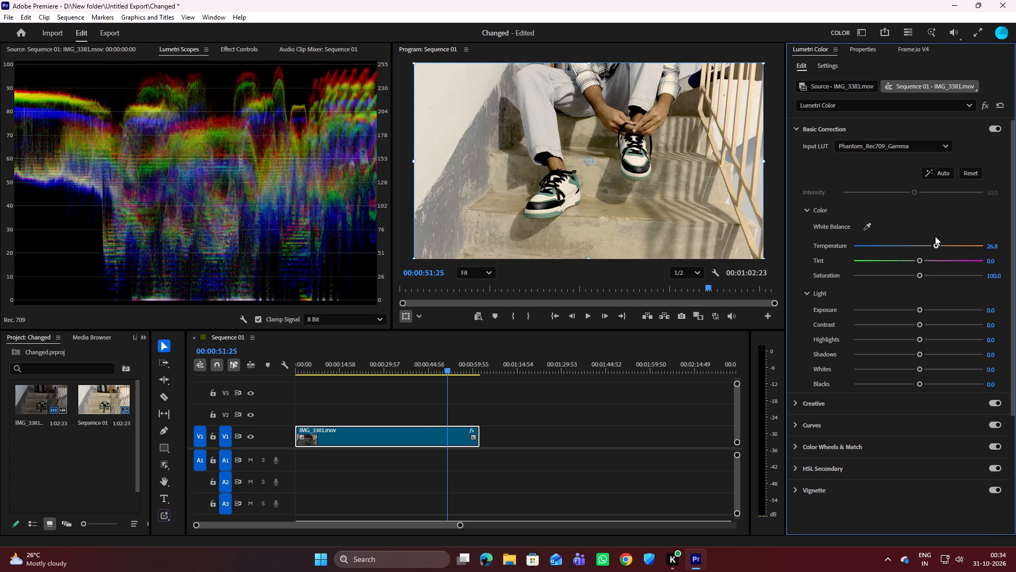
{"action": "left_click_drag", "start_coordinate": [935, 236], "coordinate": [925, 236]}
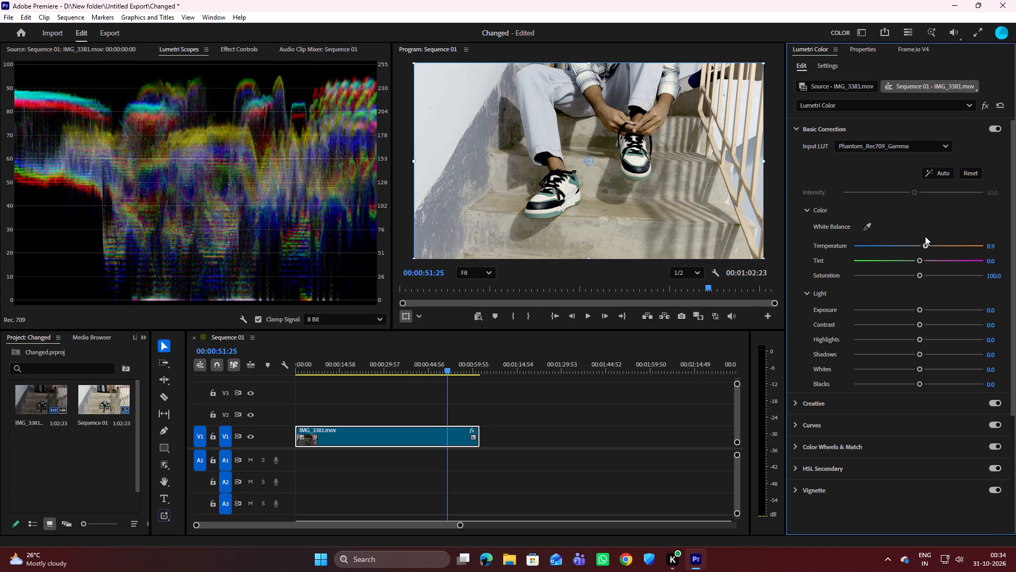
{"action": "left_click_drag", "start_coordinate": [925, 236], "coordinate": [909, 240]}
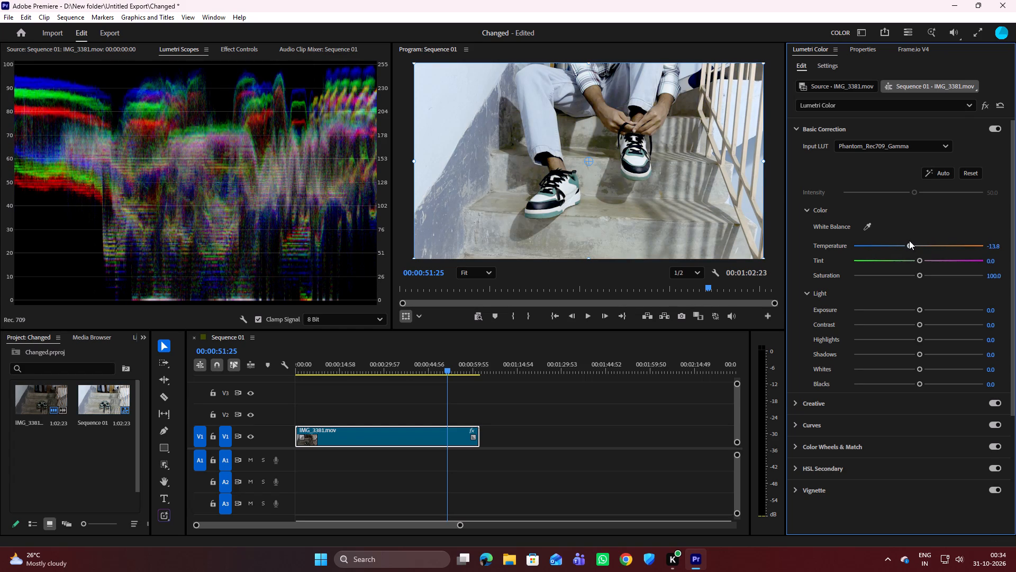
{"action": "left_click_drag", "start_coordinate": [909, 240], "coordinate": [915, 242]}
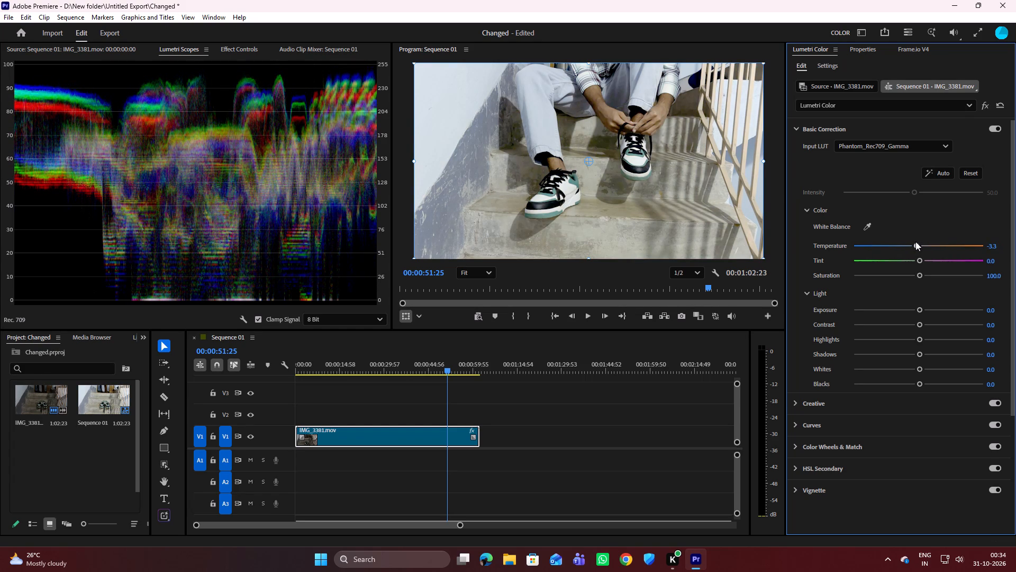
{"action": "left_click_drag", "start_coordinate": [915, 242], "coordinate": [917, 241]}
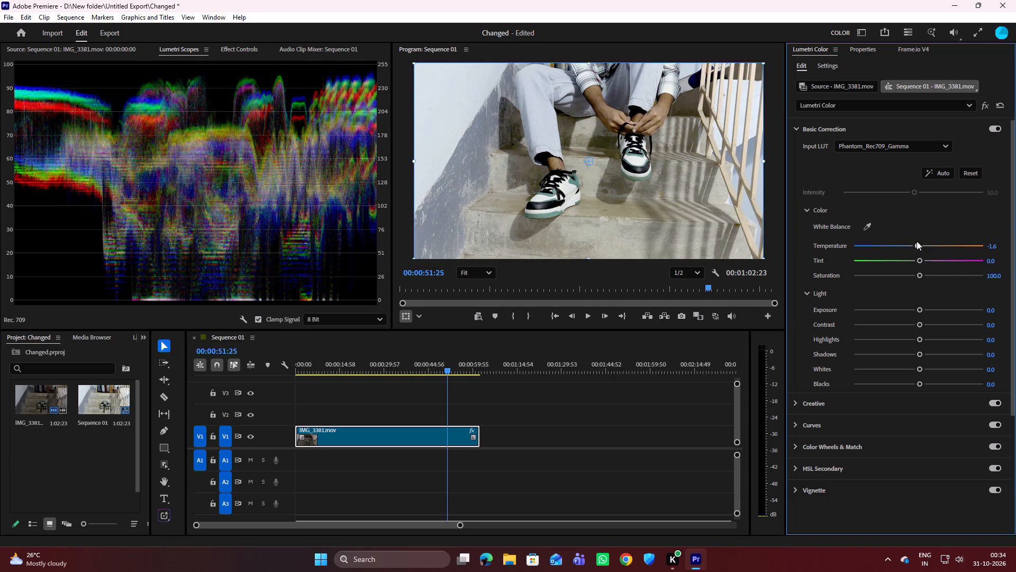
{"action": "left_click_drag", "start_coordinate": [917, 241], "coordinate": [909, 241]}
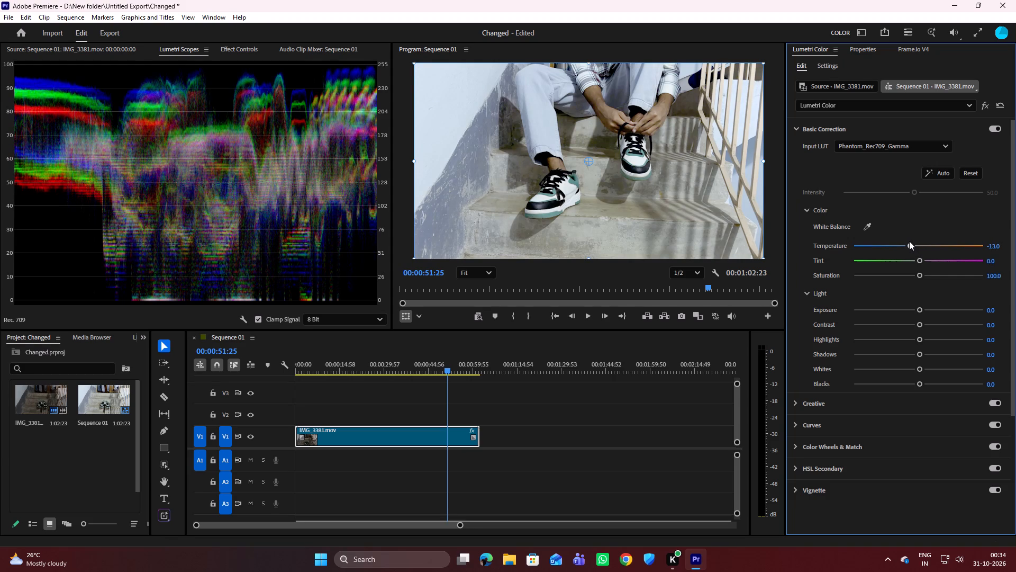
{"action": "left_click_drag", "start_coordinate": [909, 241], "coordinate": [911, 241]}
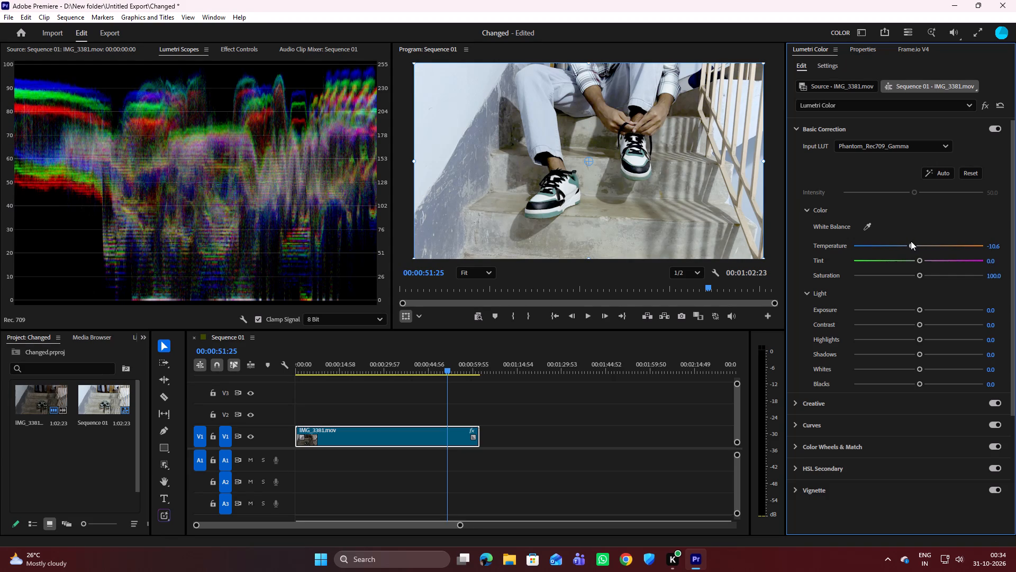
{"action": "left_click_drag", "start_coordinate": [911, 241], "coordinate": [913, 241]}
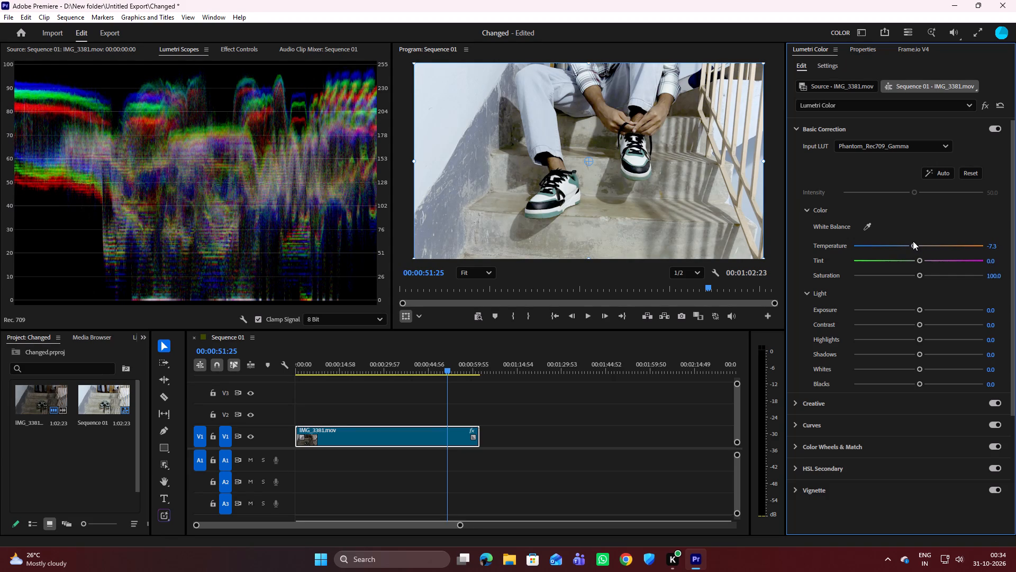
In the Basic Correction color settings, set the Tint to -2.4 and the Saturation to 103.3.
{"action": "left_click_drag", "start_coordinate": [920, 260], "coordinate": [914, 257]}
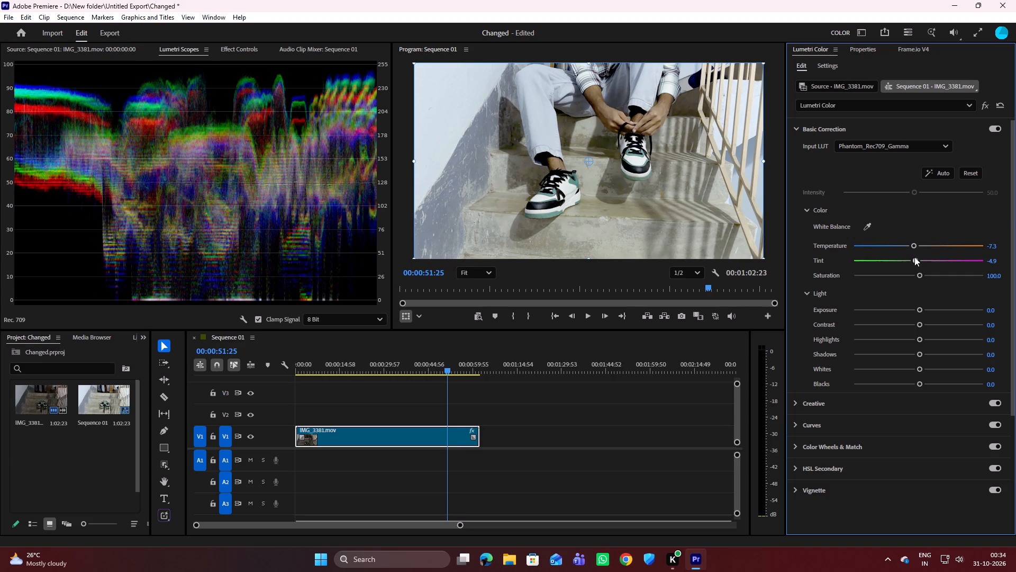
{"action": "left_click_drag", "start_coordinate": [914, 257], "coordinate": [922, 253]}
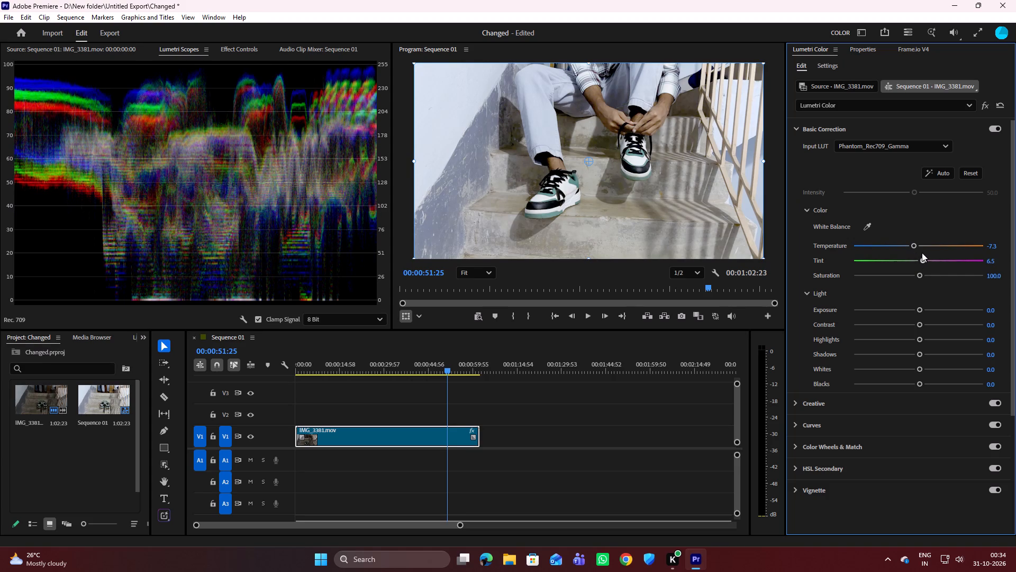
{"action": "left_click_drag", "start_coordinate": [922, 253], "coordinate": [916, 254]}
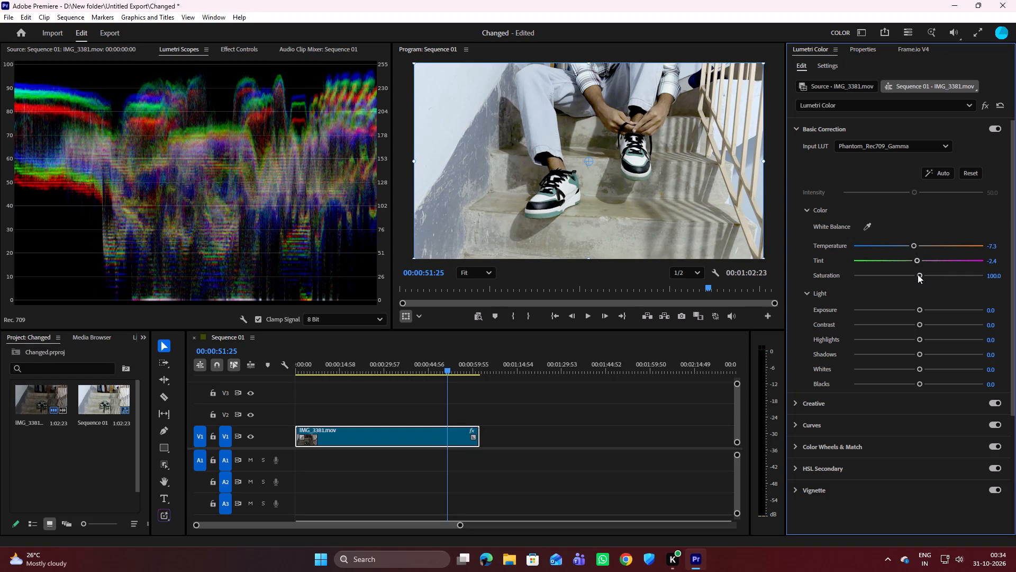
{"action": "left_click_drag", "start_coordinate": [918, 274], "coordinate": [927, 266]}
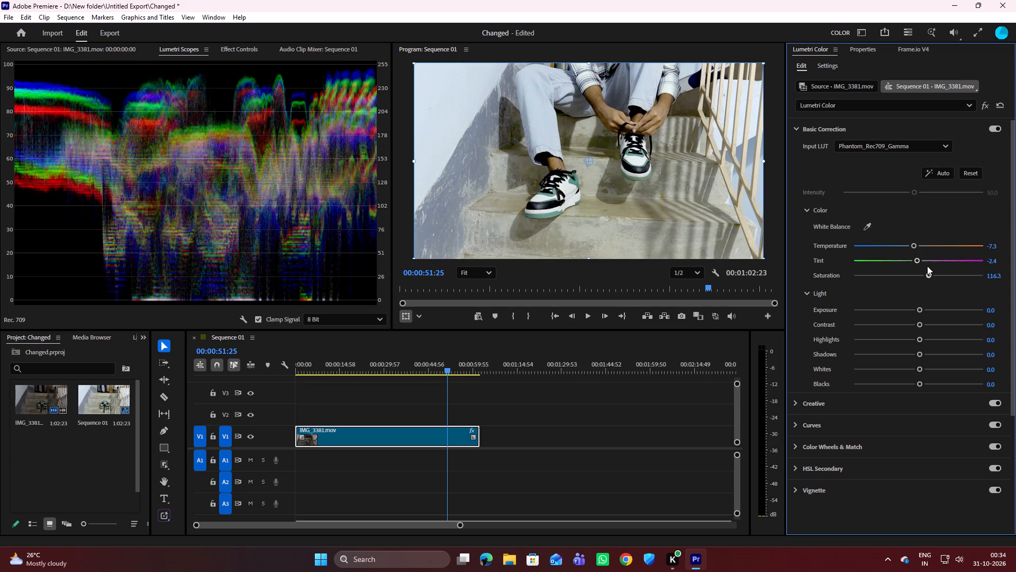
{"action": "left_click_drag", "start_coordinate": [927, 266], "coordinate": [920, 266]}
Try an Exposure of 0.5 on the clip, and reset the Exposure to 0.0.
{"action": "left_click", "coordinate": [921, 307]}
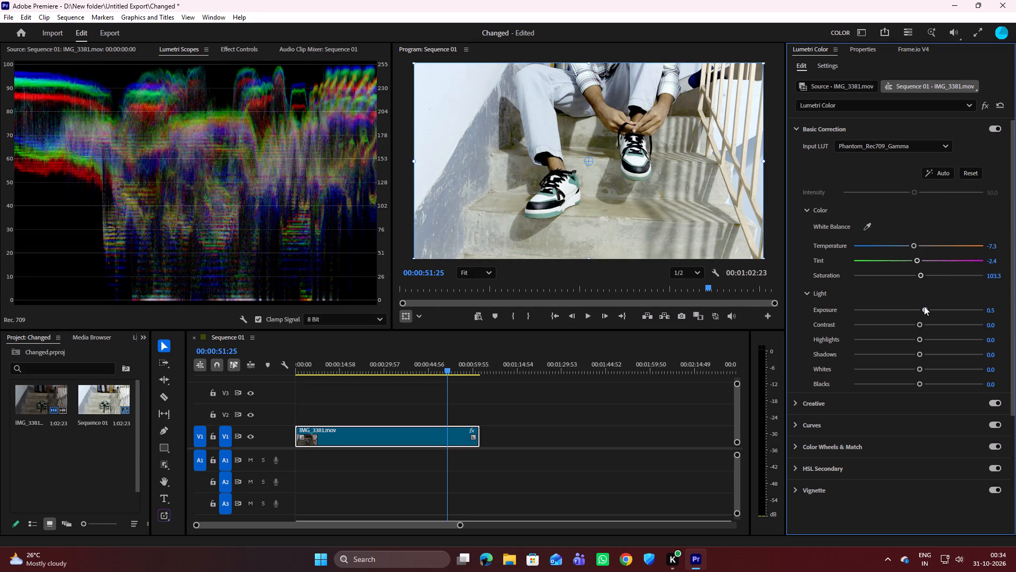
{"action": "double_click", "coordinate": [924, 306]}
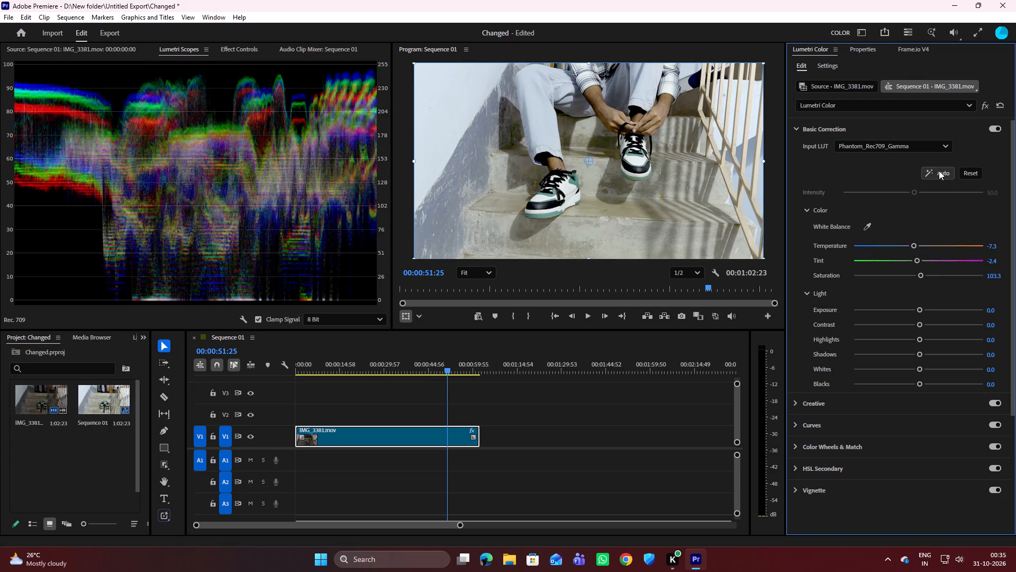
Set the clip's Input LUT to None and reset all Basic Correction adjustments.
{"action": "left_click", "coordinate": [946, 148]}
{"action": "left_click", "coordinate": [901, 167]}
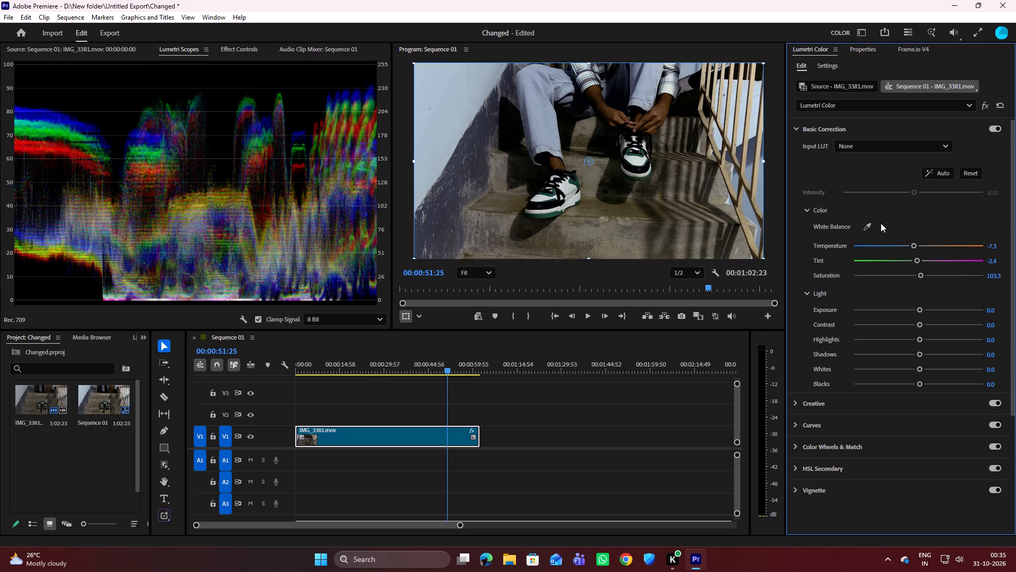
{"action": "left_click", "coordinate": [968, 171]}
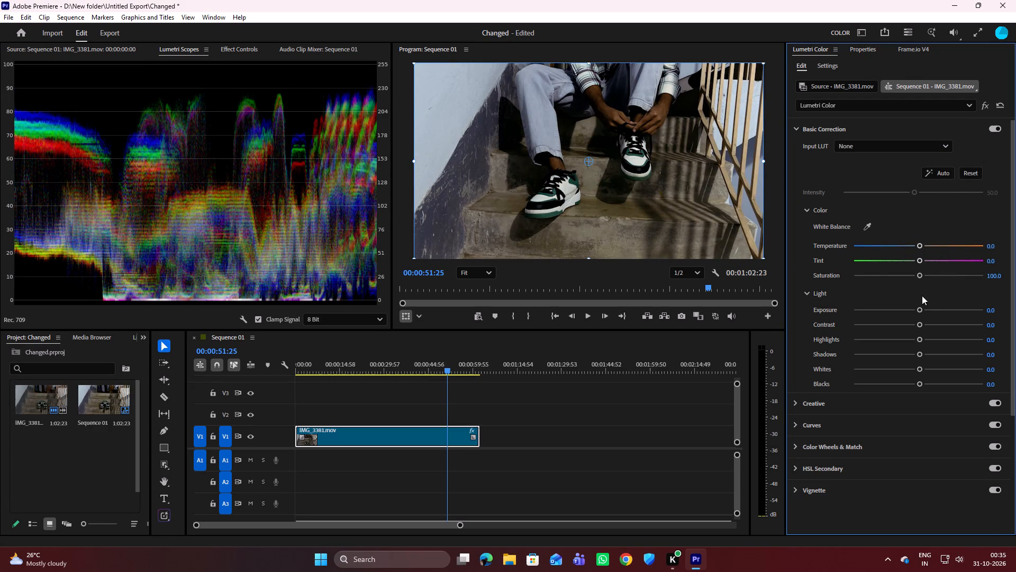
In the Basic Correction light settings, set the Exposure to 0.6 and the Contrast to -0.8.
{"action": "left_click_drag", "start_coordinate": [920, 310], "coordinate": [924, 309]}
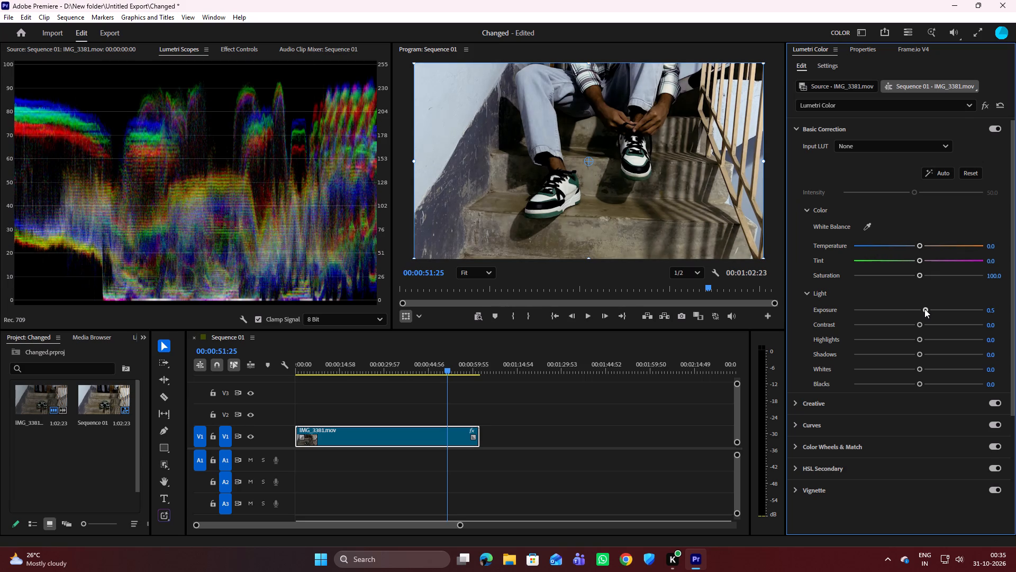
{"action": "left_click_drag", "start_coordinate": [924, 309], "coordinate": [926, 303]}
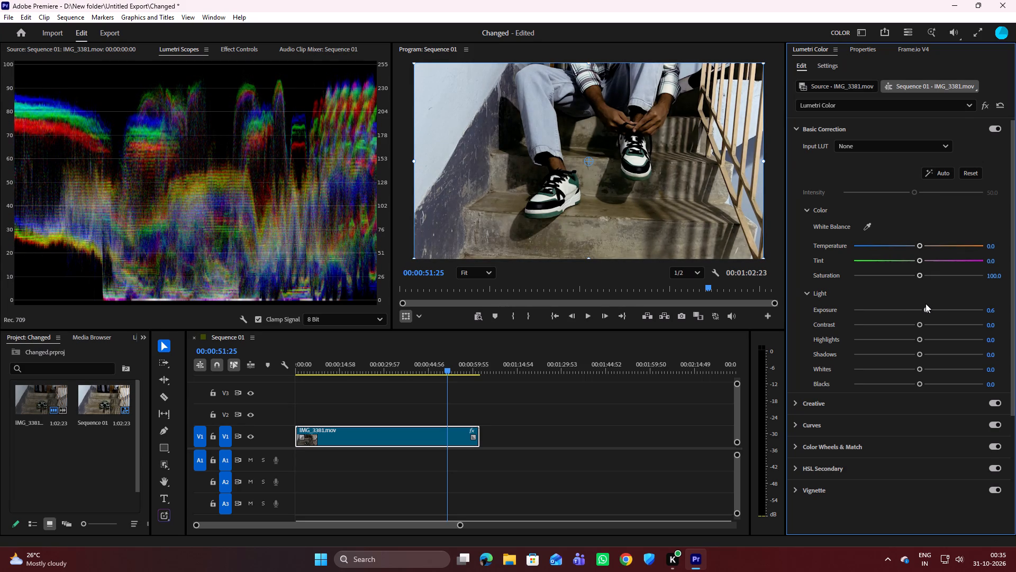
{"action": "left_click_drag", "start_coordinate": [926, 303], "coordinate": [926, 303]}
{"action": "left_click", "coordinate": [919, 323]}
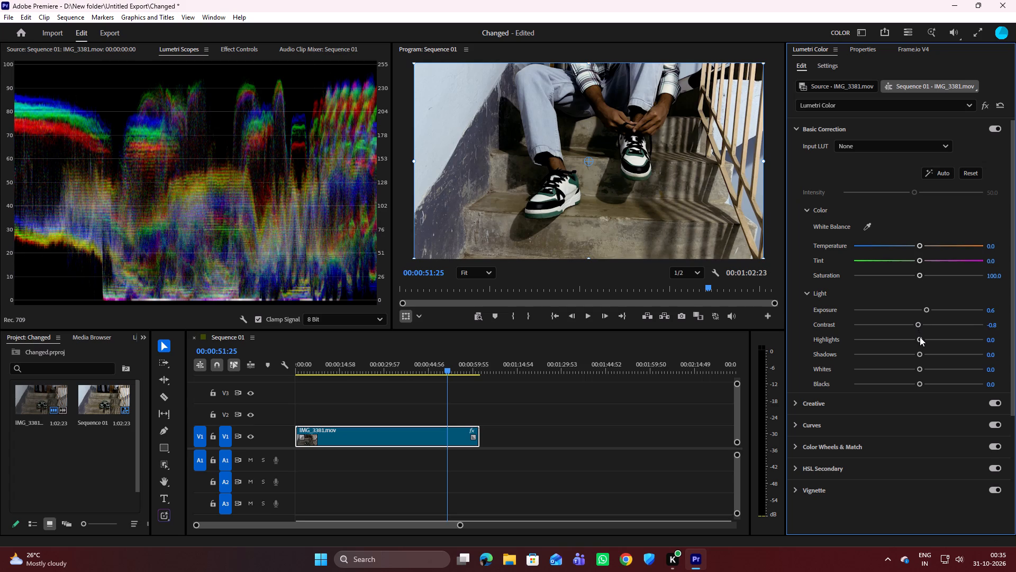
Set the clip's Highlights to 5.7 and raise its Shadows to 20.3.
{"action": "left_click", "coordinate": [920, 338]}
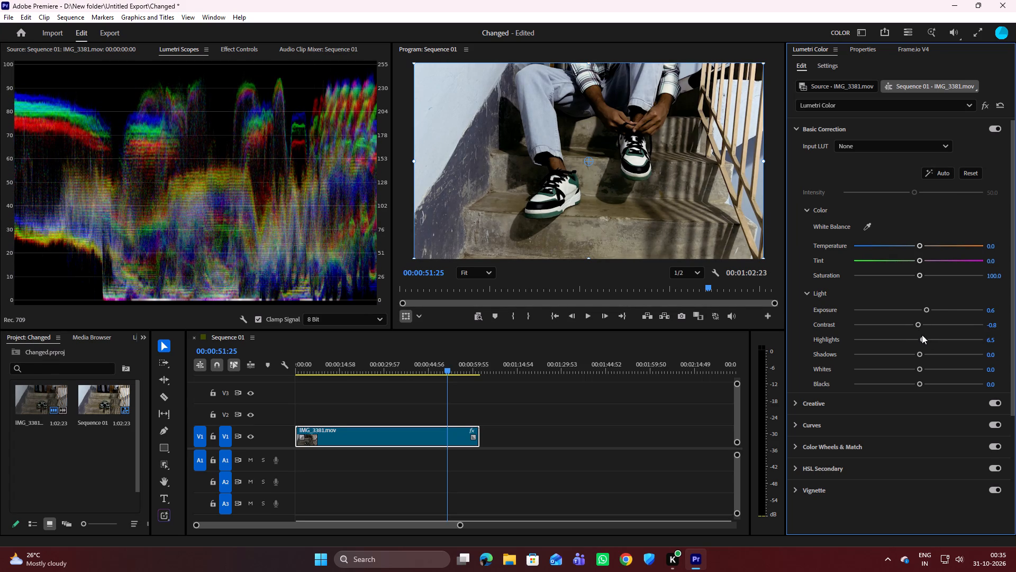
{"action": "left_click_drag", "start_coordinate": [918, 353], "coordinate": [912, 351]}
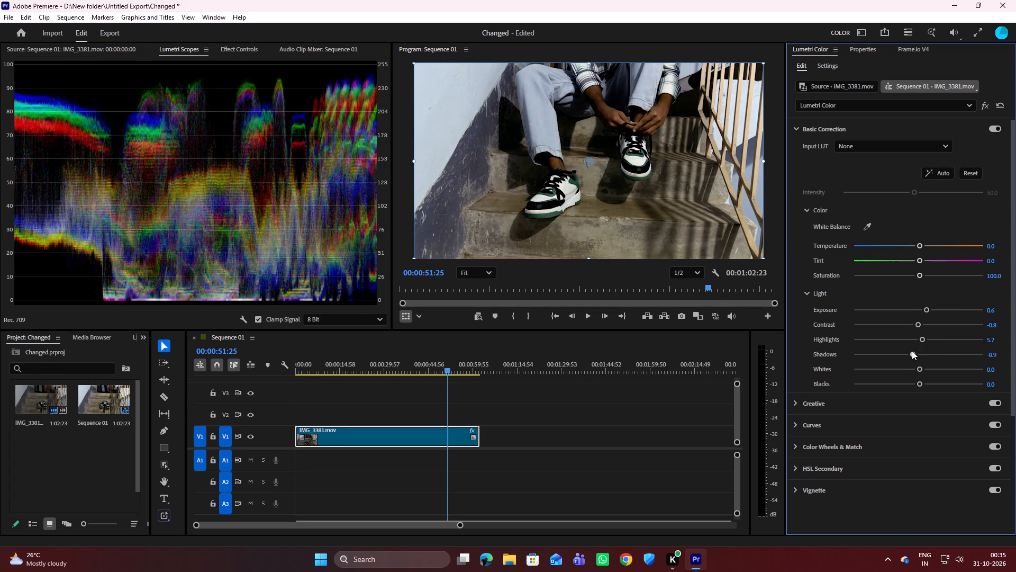
{"action": "left_click_drag", "start_coordinate": [912, 351], "coordinate": [926, 348]}
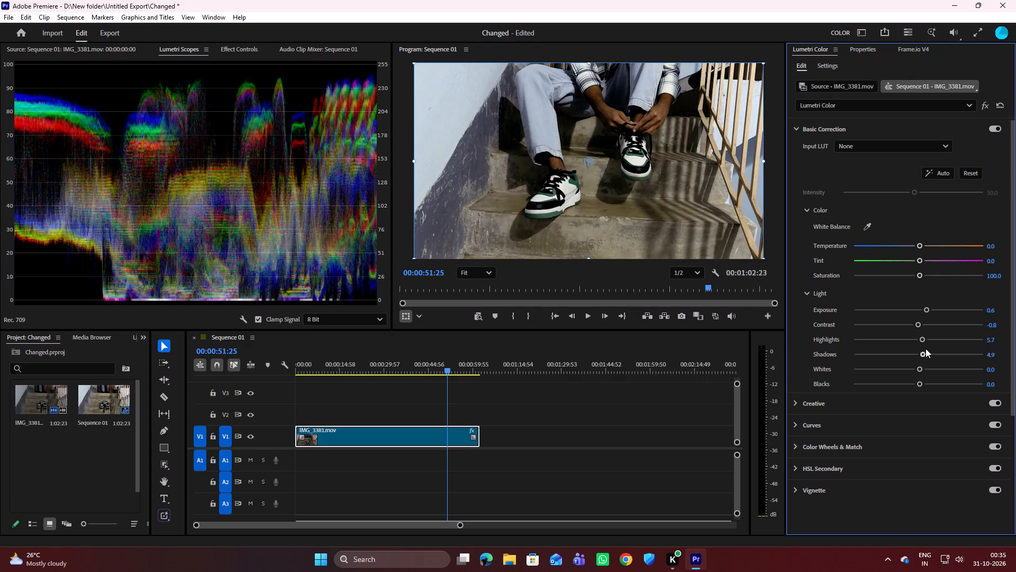
{"action": "left_click_drag", "start_coordinate": [926, 348], "coordinate": [929, 345]}
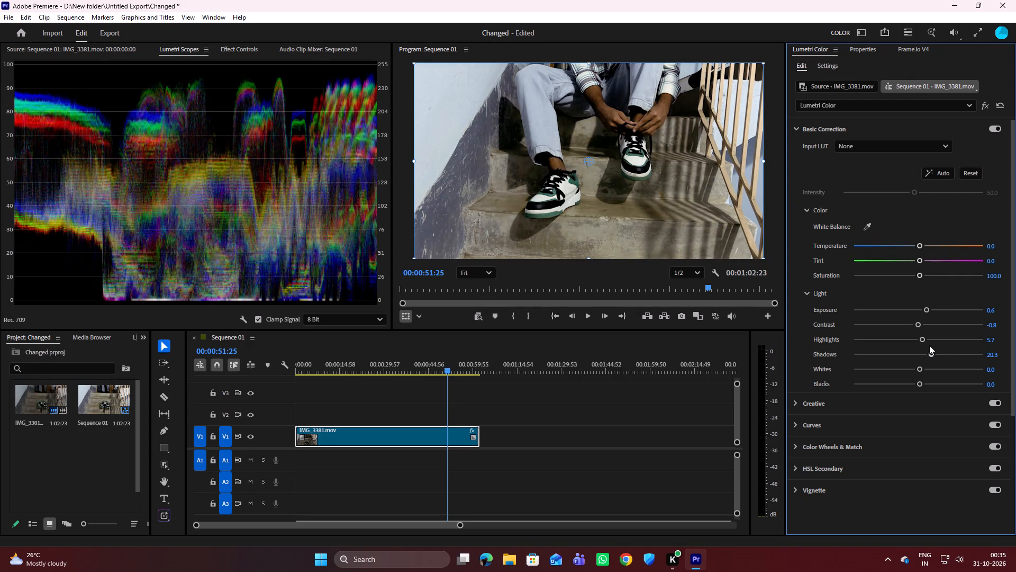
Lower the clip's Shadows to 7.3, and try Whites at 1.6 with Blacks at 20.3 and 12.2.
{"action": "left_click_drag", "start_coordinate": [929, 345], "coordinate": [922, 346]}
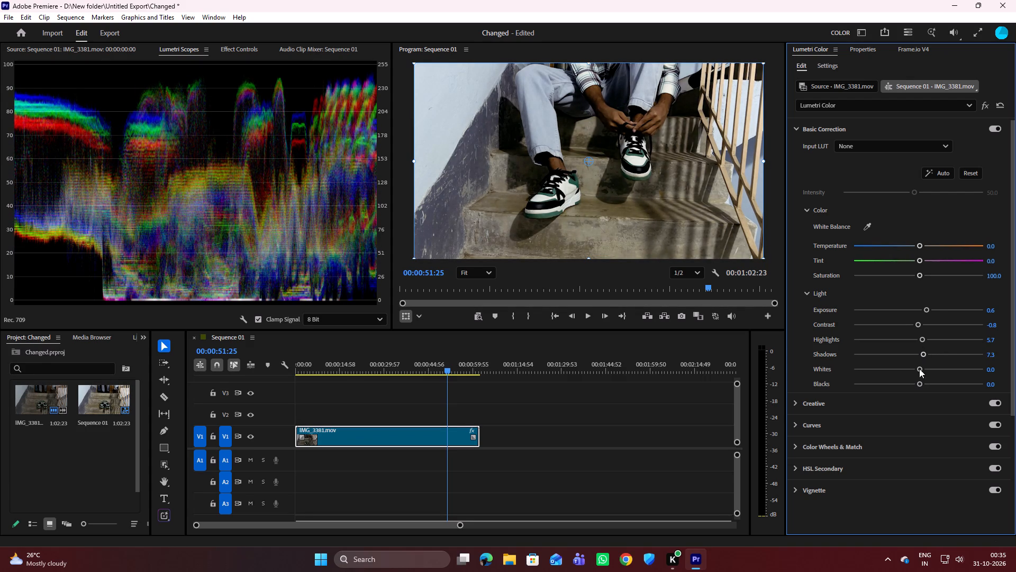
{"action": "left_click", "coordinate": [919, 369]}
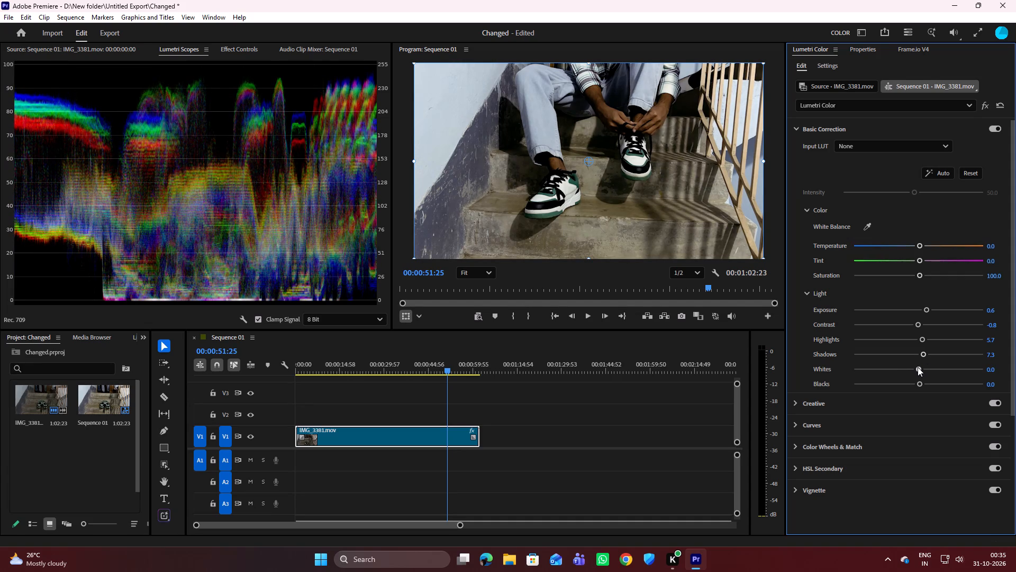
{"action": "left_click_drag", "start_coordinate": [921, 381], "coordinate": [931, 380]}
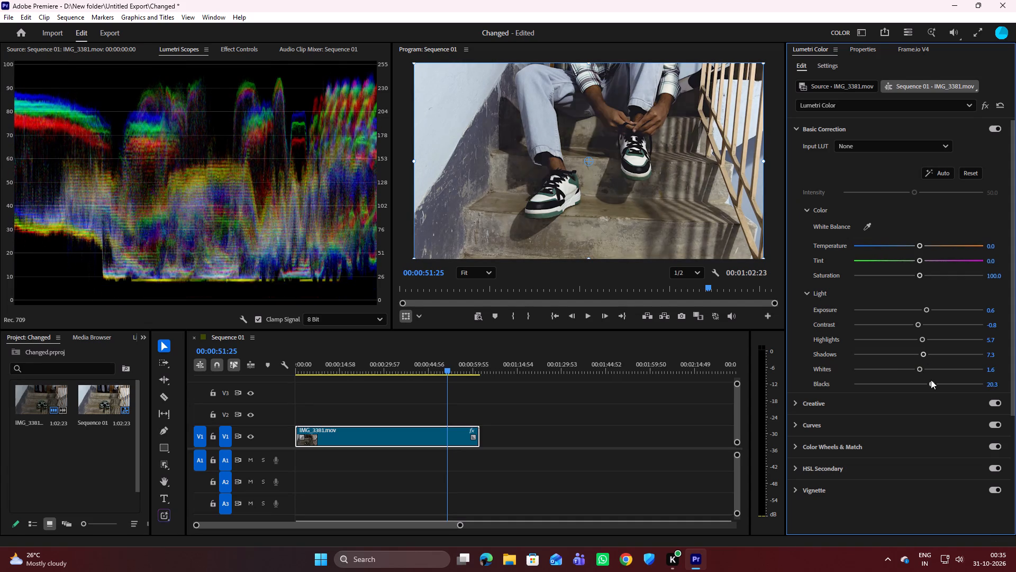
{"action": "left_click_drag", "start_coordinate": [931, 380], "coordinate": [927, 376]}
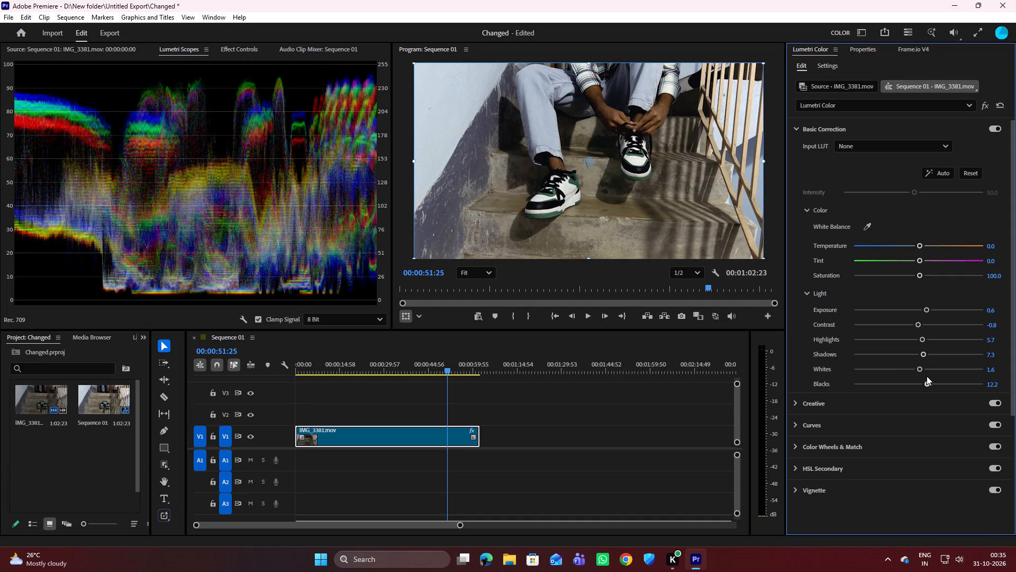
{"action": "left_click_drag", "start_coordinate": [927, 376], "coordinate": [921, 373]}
Reset the clip's Basic Correction, try the Auto correction, and reset all Basic Correction adjustments again.
{"action": "left_click", "coordinate": [977, 172]}
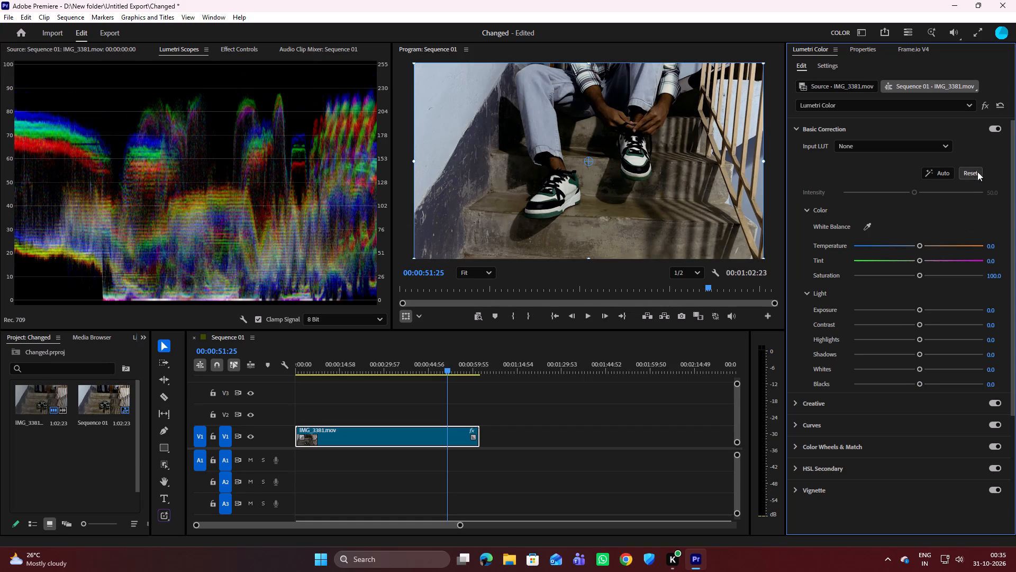
{"action": "left_click", "coordinate": [936, 168]}
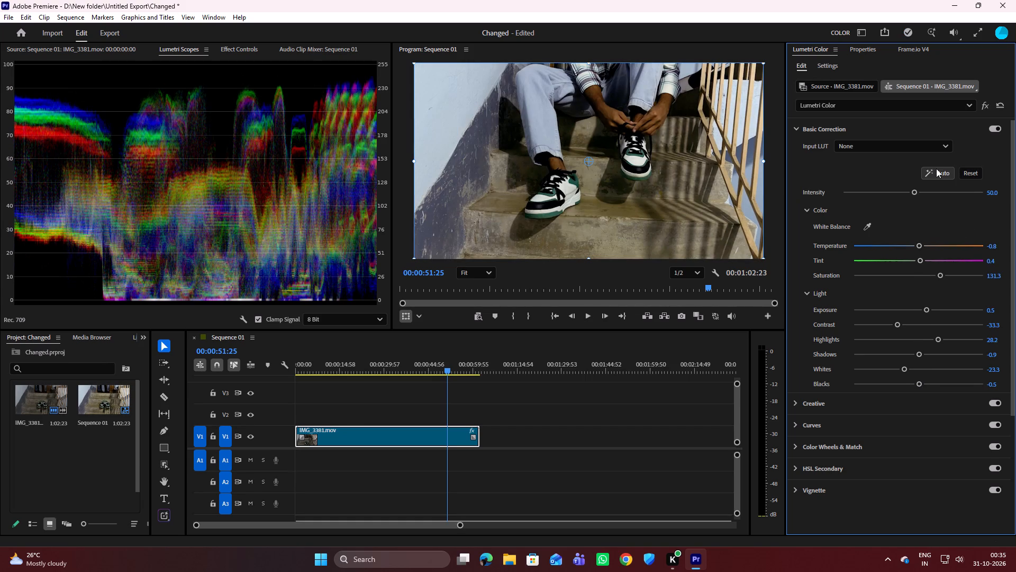
{"action": "left_click", "coordinate": [967, 167]}
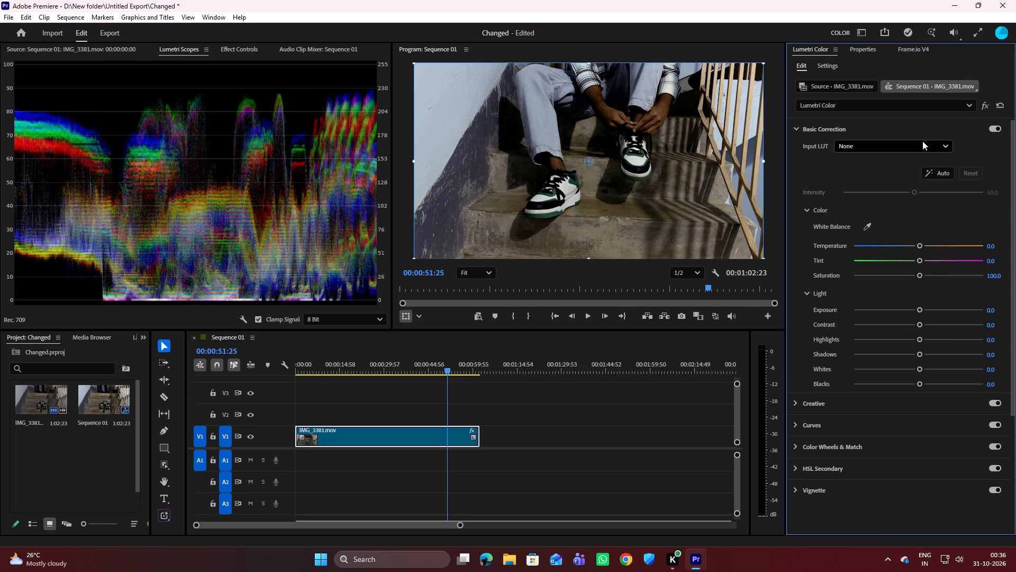
View the Lumetri color management settings for the IMG_3381 clip.
{"action": "left_click", "coordinate": [937, 102]}
{"action": "left_click", "coordinate": [937, 102]}
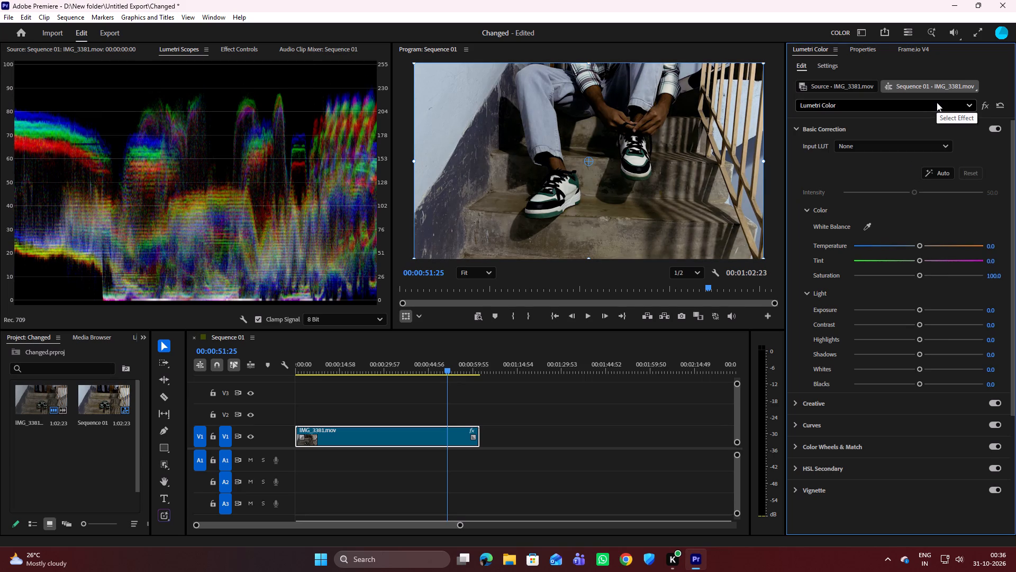
{"action": "left_click", "coordinate": [829, 62]}
{"action": "left_click", "coordinate": [806, 61]}
{"action": "left_click", "coordinate": [834, 64]}
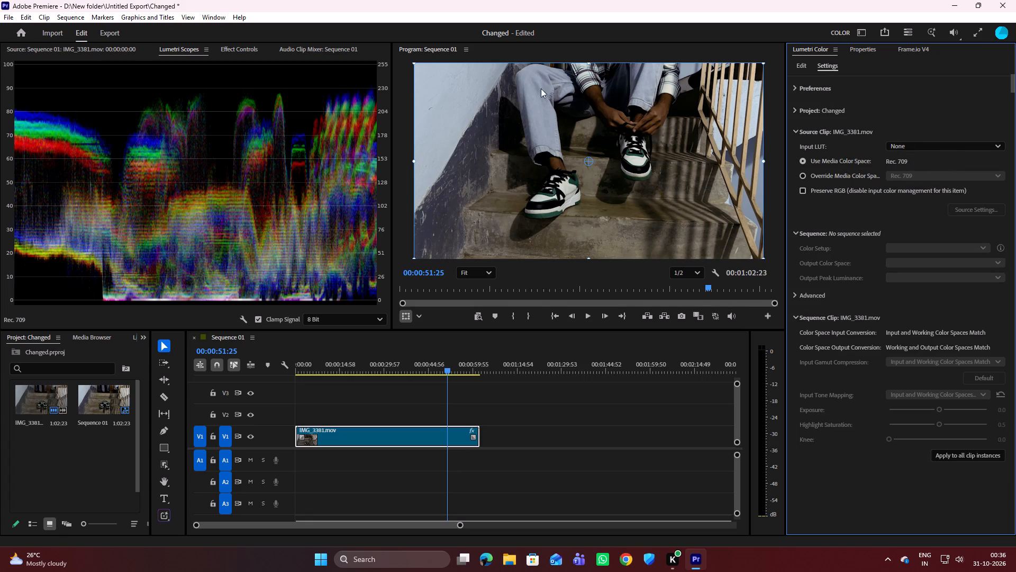
Enable Display Color Management in the Color preferences, and try Extended Dynamic Range Monitoring but leave it off.
{"action": "left_click", "coordinate": [33, 17]}
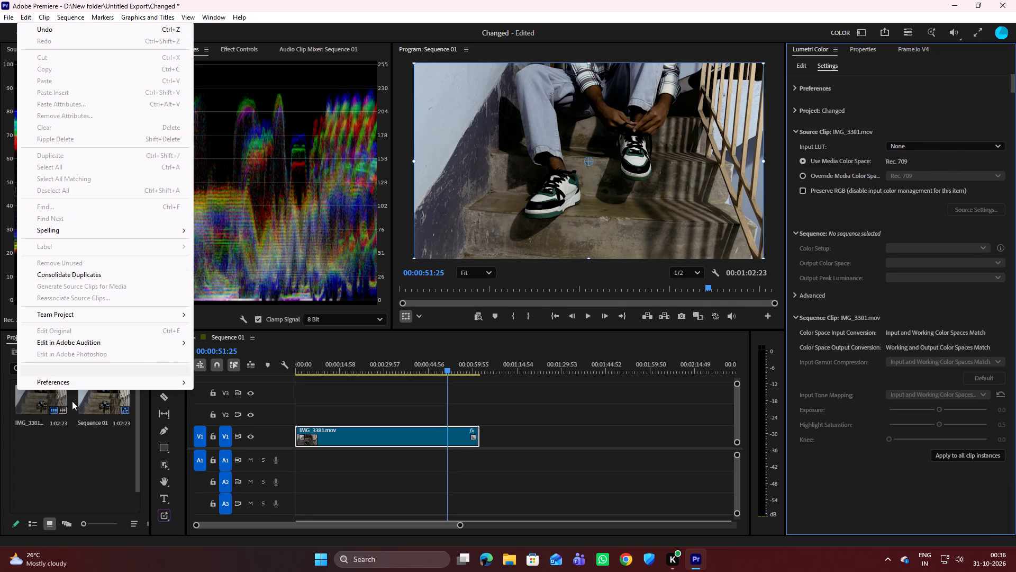
{"action": "left_click", "coordinate": [84, 377]}
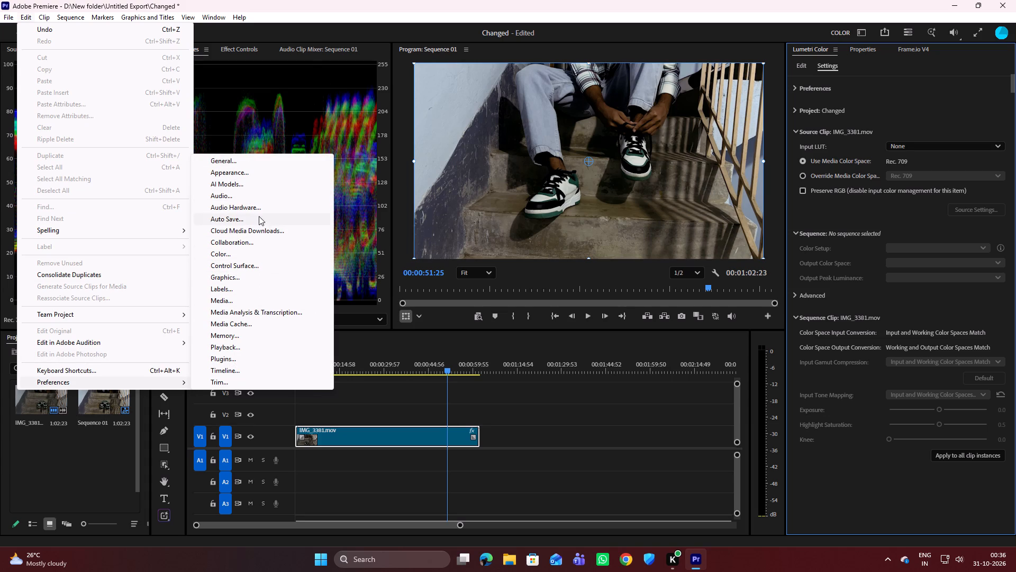
{"action": "left_click", "coordinate": [251, 163]}
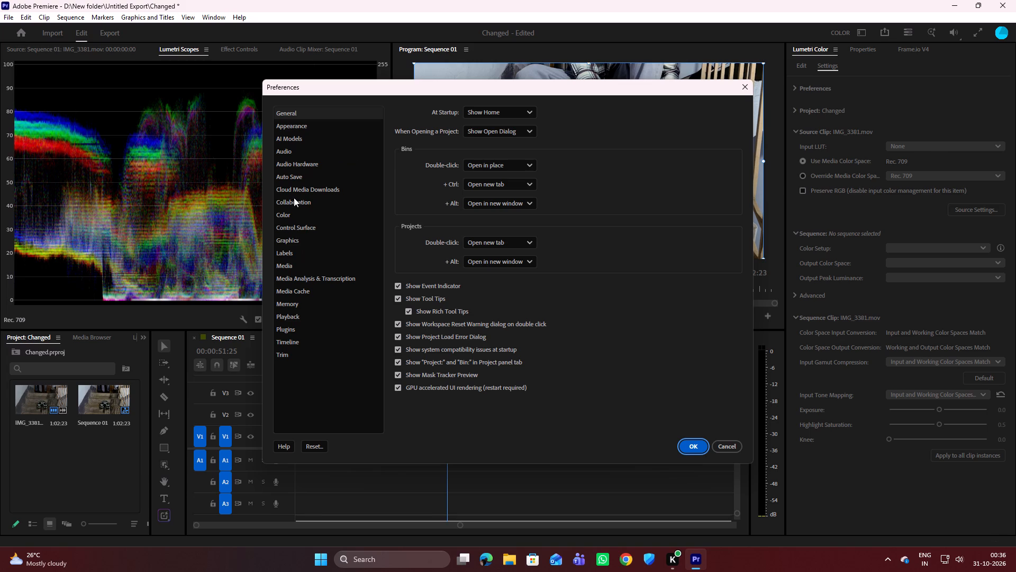
{"action": "left_click", "coordinate": [287, 216]}
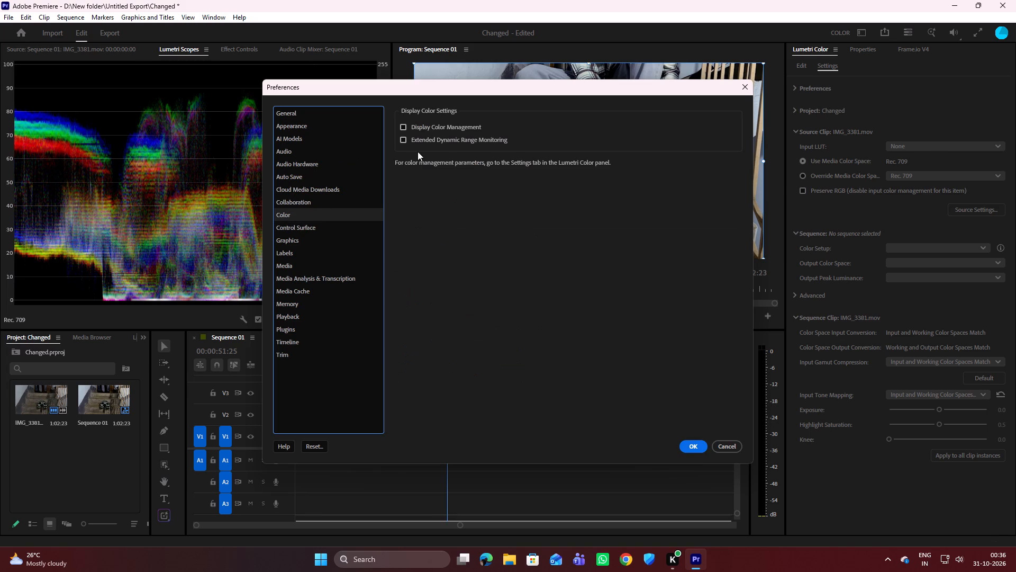
{"action": "left_click", "coordinate": [403, 126]}
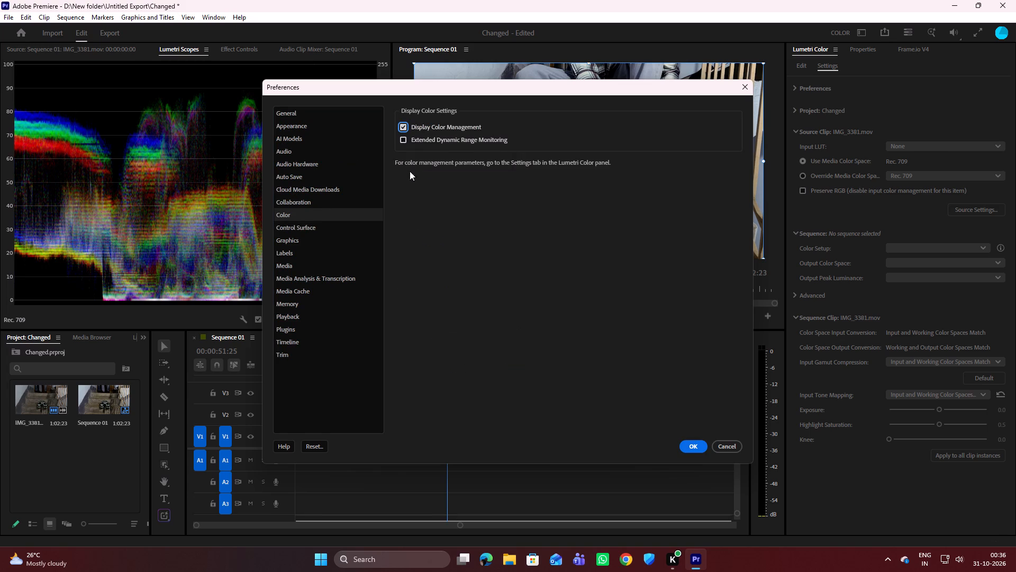
{"action": "left_click", "coordinate": [401, 141]}
{"action": "left_click", "coordinate": [409, 205]}
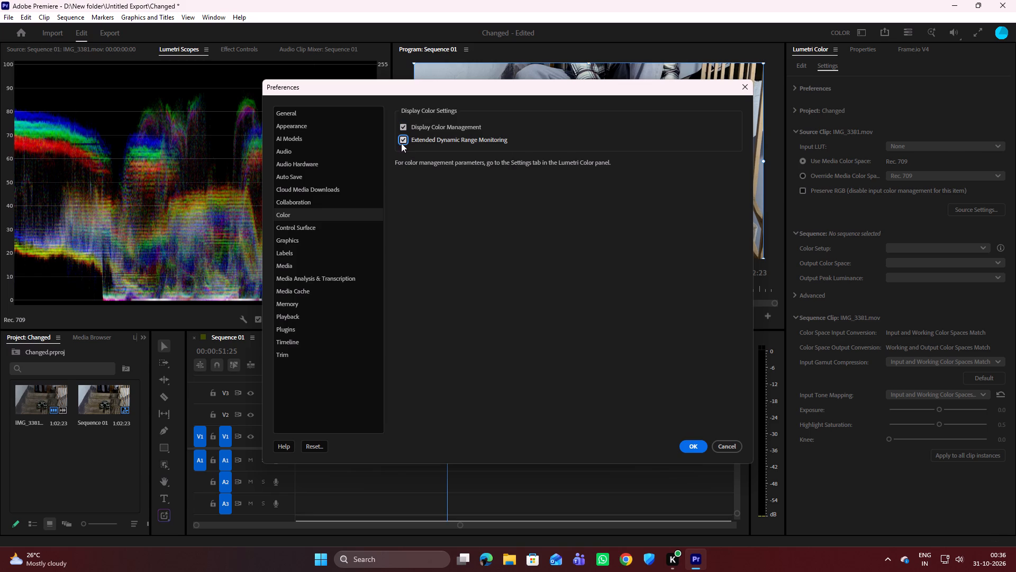
{"action": "left_click", "coordinate": [402, 140]}
Look through the Cloud Media Downloads, Collaboration, Color, Auto Save, Control Surface and Graphics preferences.
{"action": "left_click", "coordinate": [320, 184]}
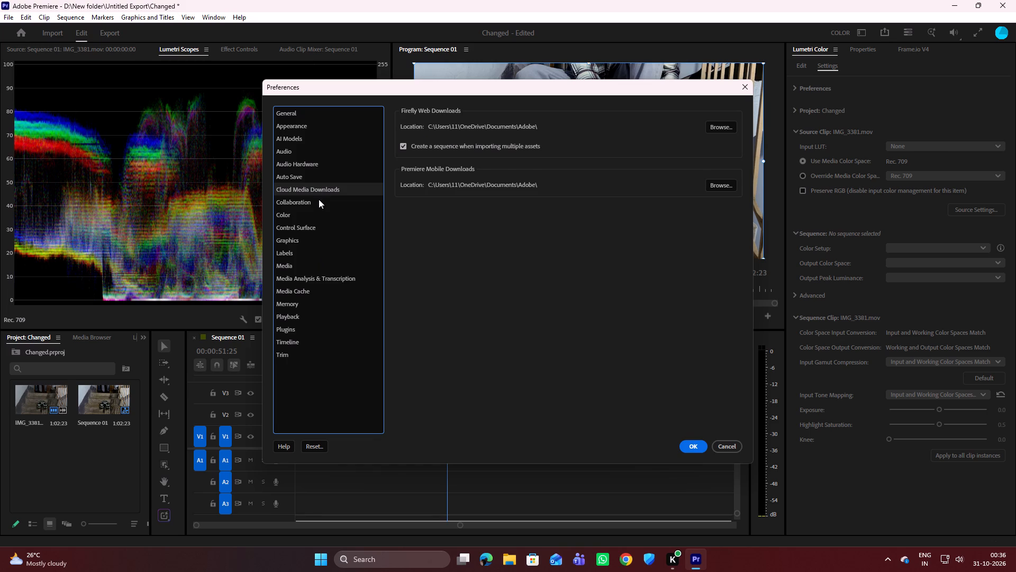
{"action": "left_click", "coordinate": [319, 199]}
{"action": "left_click", "coordinate": [319, 212]}
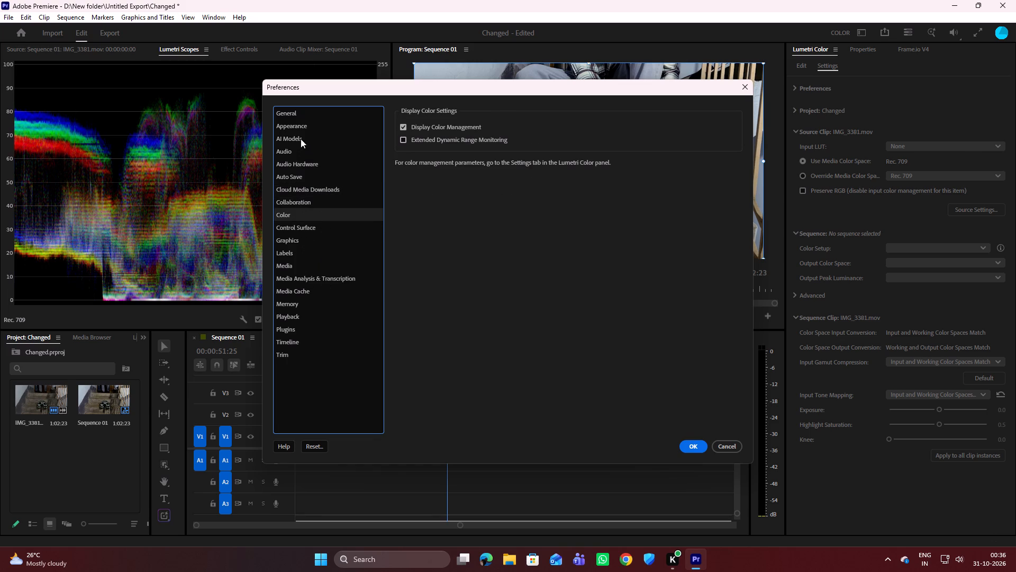
{"action": "left_click", "coordinate": [309, 174]}
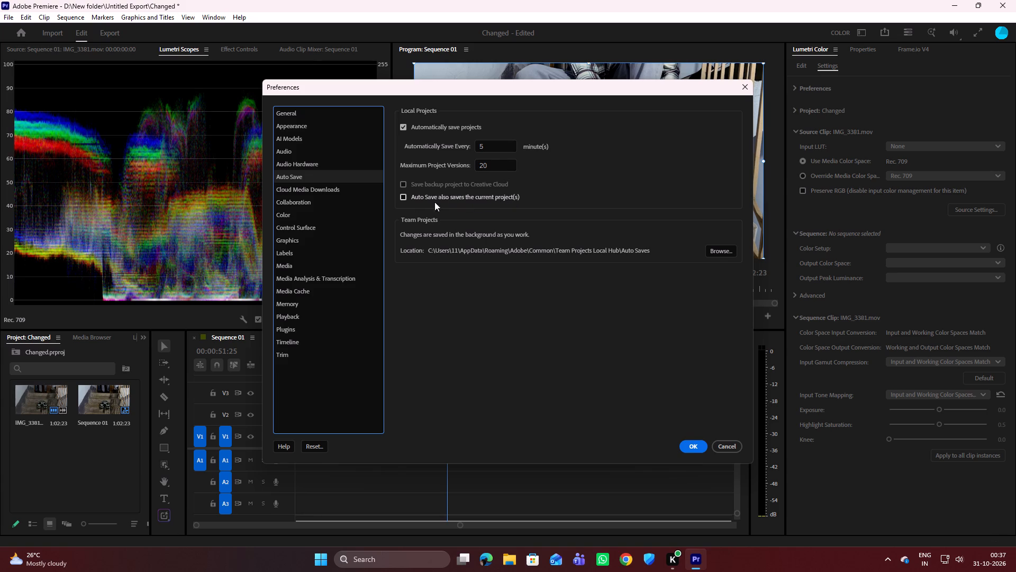
{"action": "left_click", "coordinate": [332, 190]}
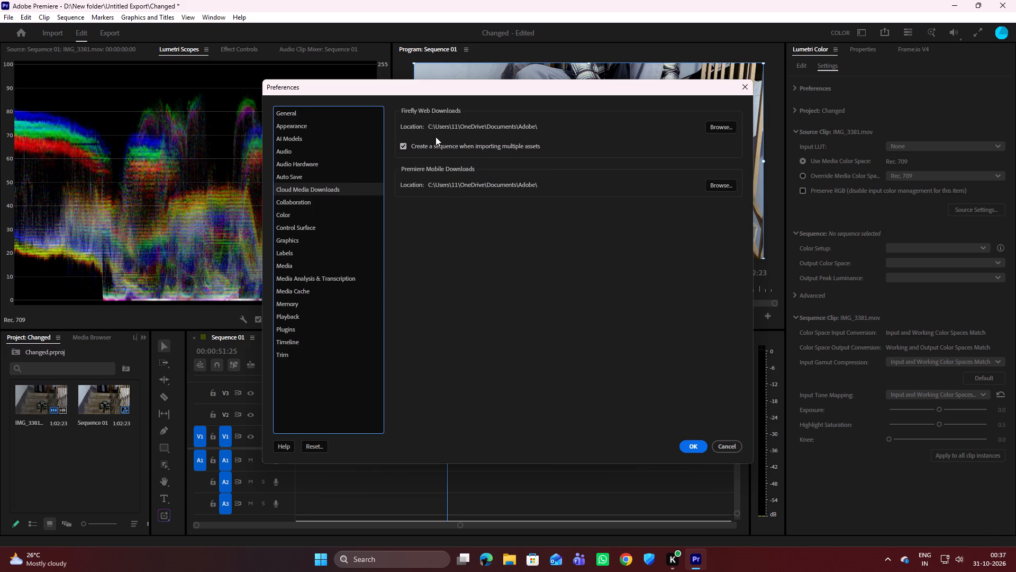
{"action": "left_click", "coordinate": [311, 199]}
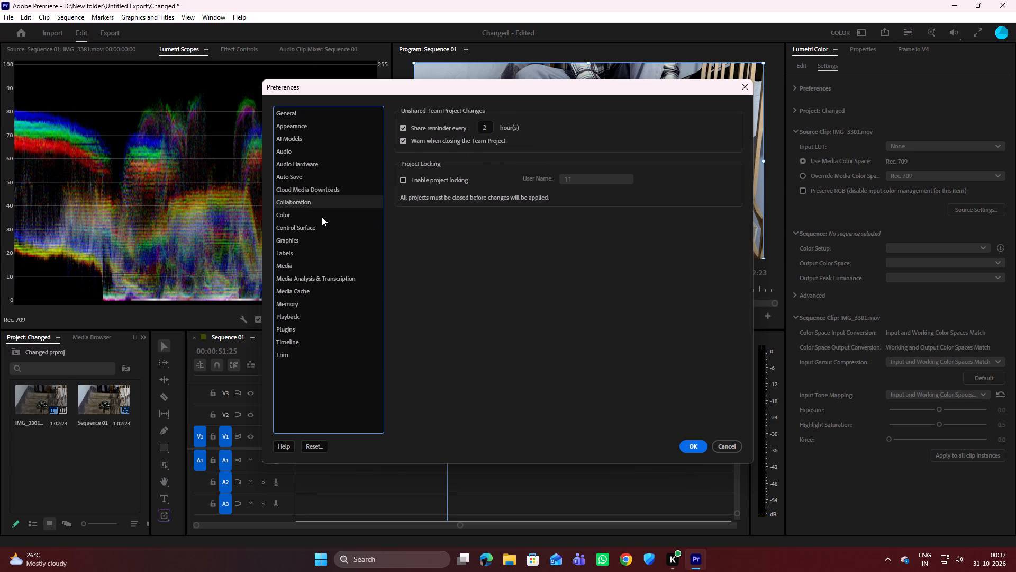
{"action": "left_click", "coordinate": [322, 217]}
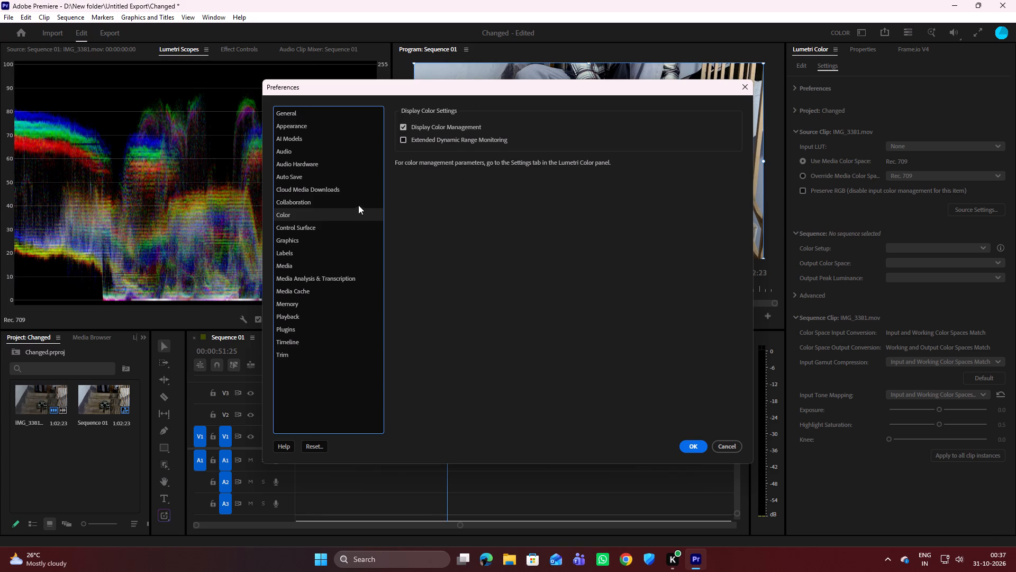
{"action": "left_click", "coordinate": [332, 227]}
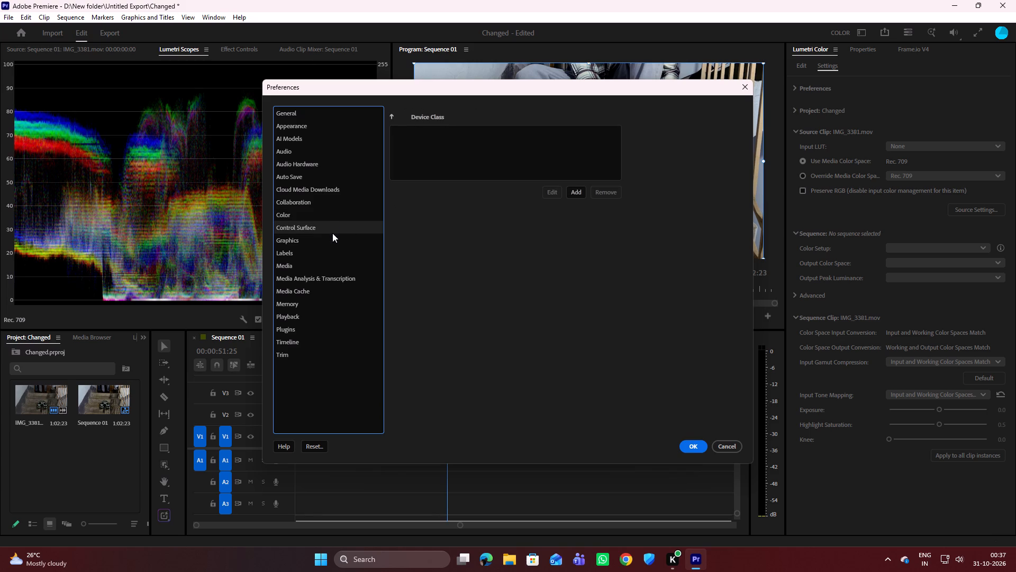
{"action": "left_click", "coordinate": [332, 233]}
{"action": "left_click", "coordinate": [332, 233]}
{"action": "left_click", "coordinate": [331, 237]}
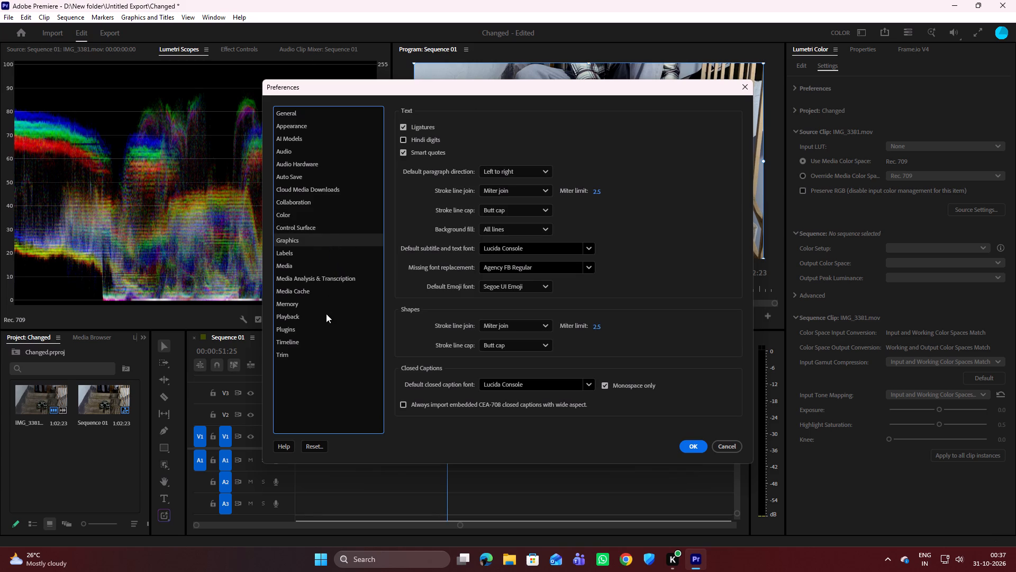
Set Timeline Playback Auto-Scrolling to Smooth Scroll in the Timeline preferences and apply the preferences.
{"action": "left_click", "coordinate": [307, 343]}
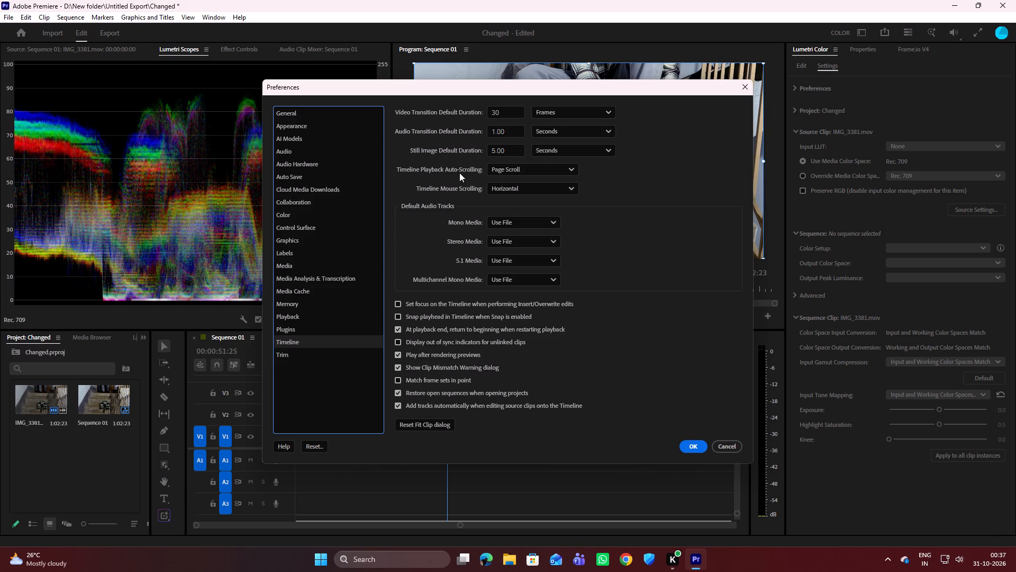
{"action": "left_click", "coordinate": [551, 169]}
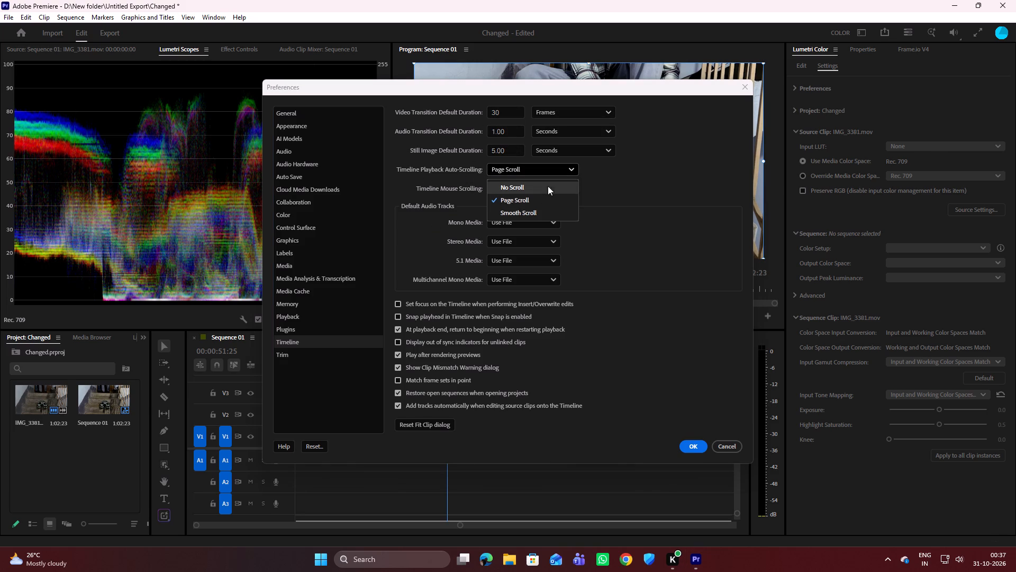
{"action": "left_click", "coordinate": [529, 209]}
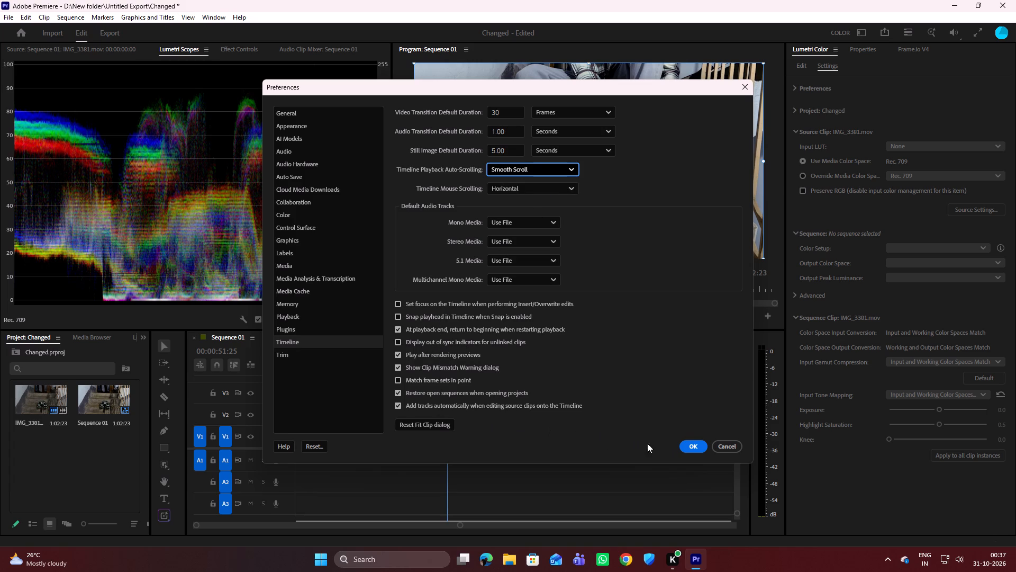
{"action": "left_click", "coordinate": [688, 445]}
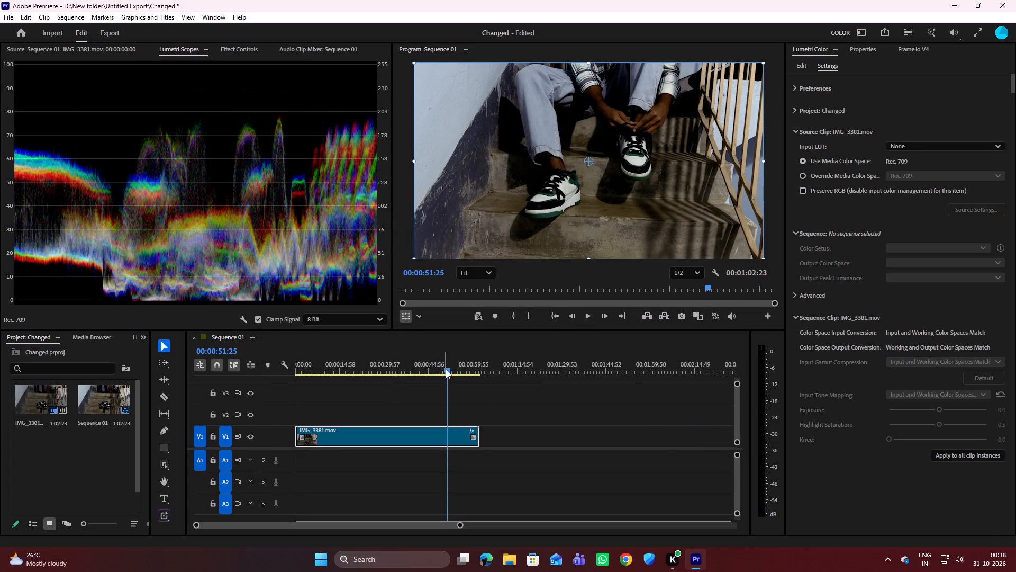
Play Sequence 01 from its start and stop at 00:00:04:13 to review the footage.
{"action": "left_click_drag", "start_coordinate": [446, 369], "coordinate": [284, 369]}
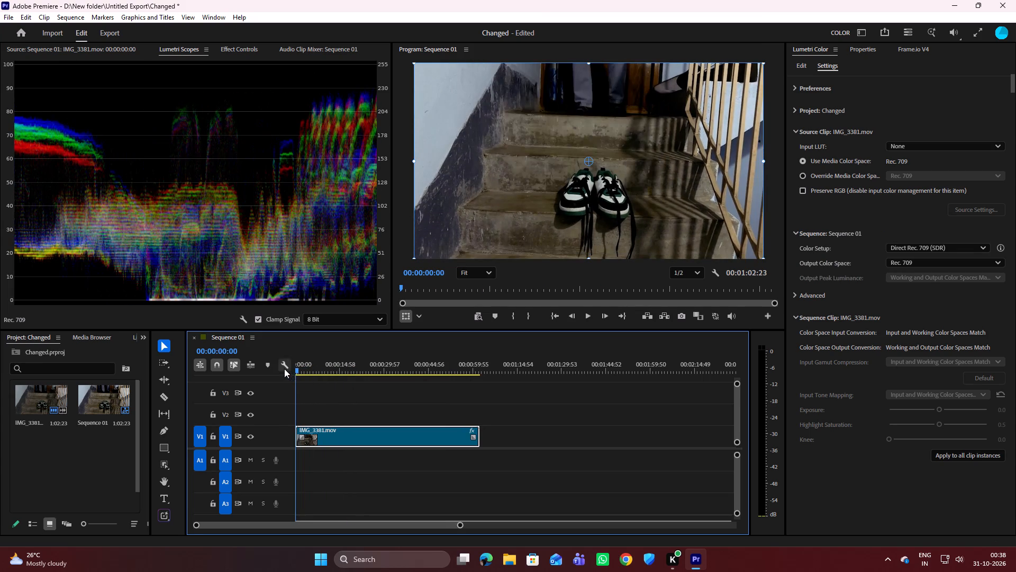
{"action": "key", "text": "space"}
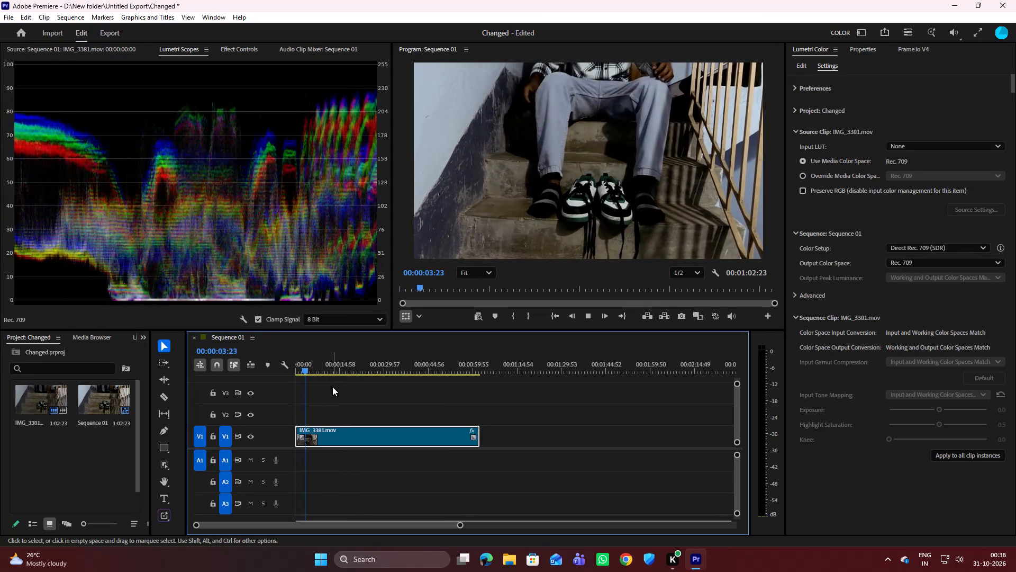
{"action": "key", "text": "space"}
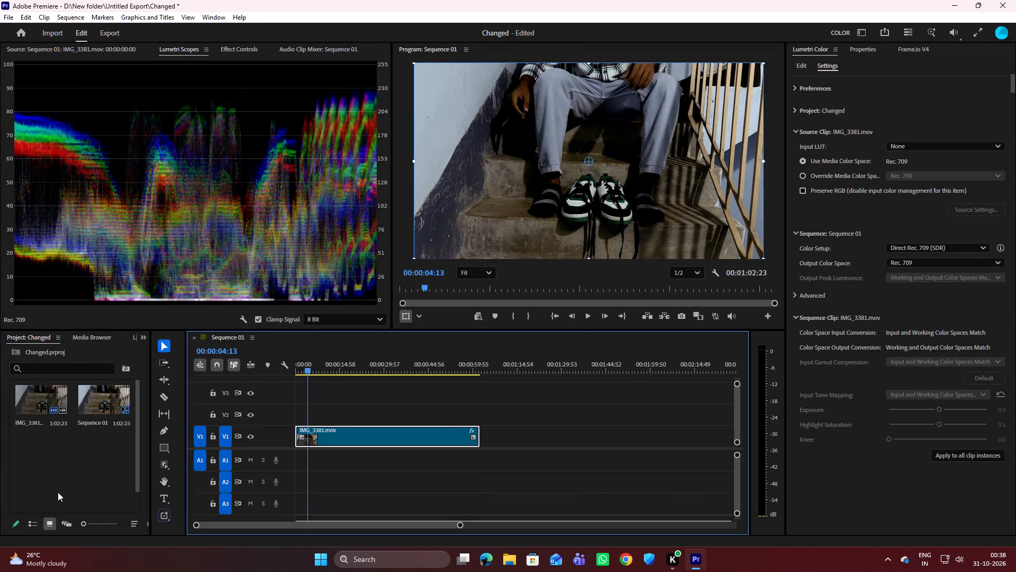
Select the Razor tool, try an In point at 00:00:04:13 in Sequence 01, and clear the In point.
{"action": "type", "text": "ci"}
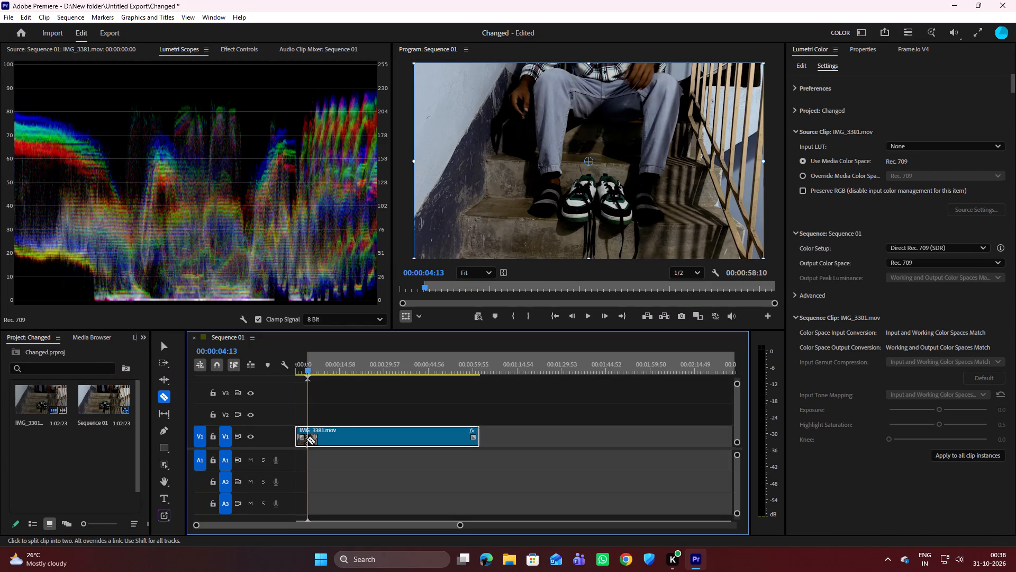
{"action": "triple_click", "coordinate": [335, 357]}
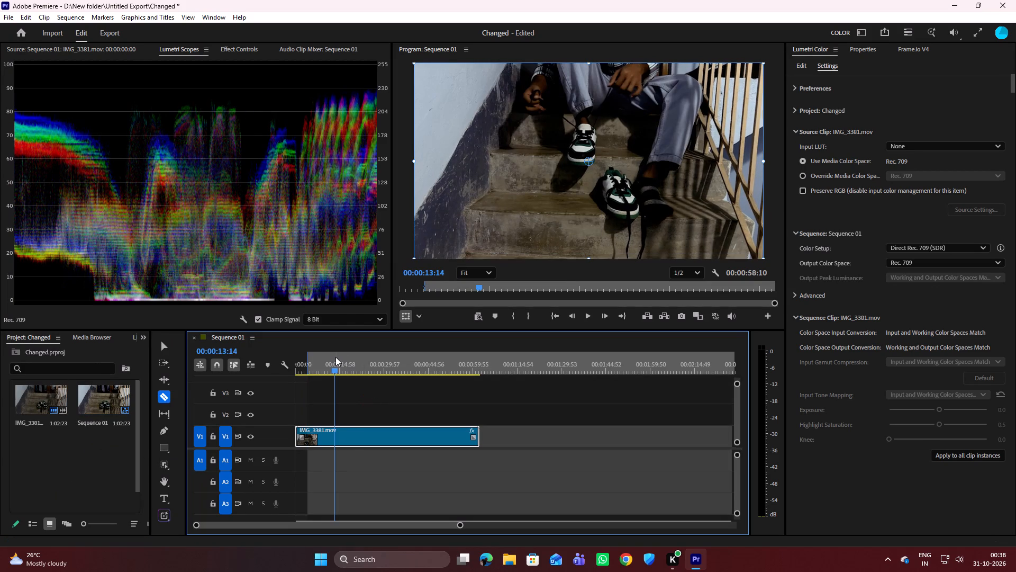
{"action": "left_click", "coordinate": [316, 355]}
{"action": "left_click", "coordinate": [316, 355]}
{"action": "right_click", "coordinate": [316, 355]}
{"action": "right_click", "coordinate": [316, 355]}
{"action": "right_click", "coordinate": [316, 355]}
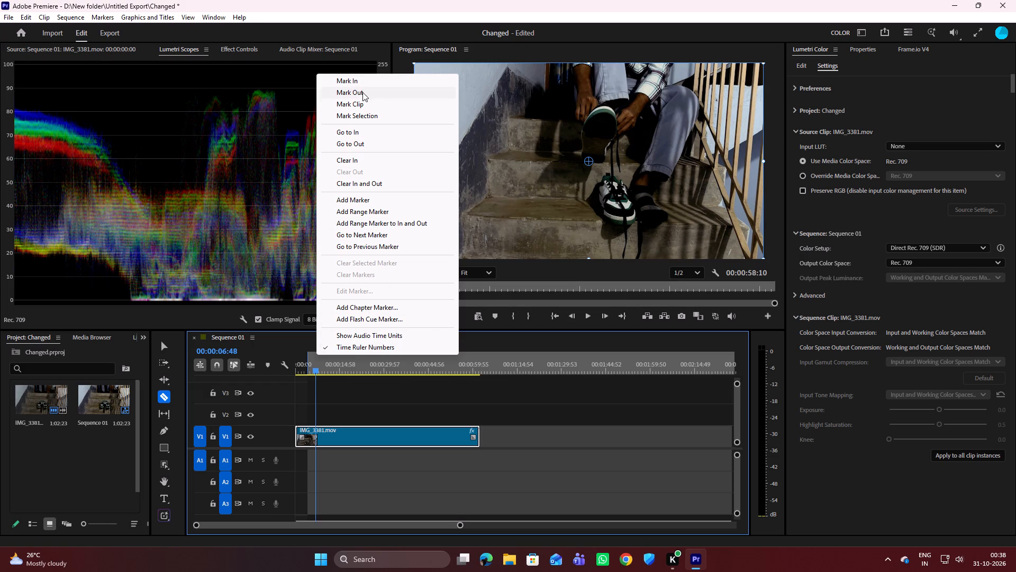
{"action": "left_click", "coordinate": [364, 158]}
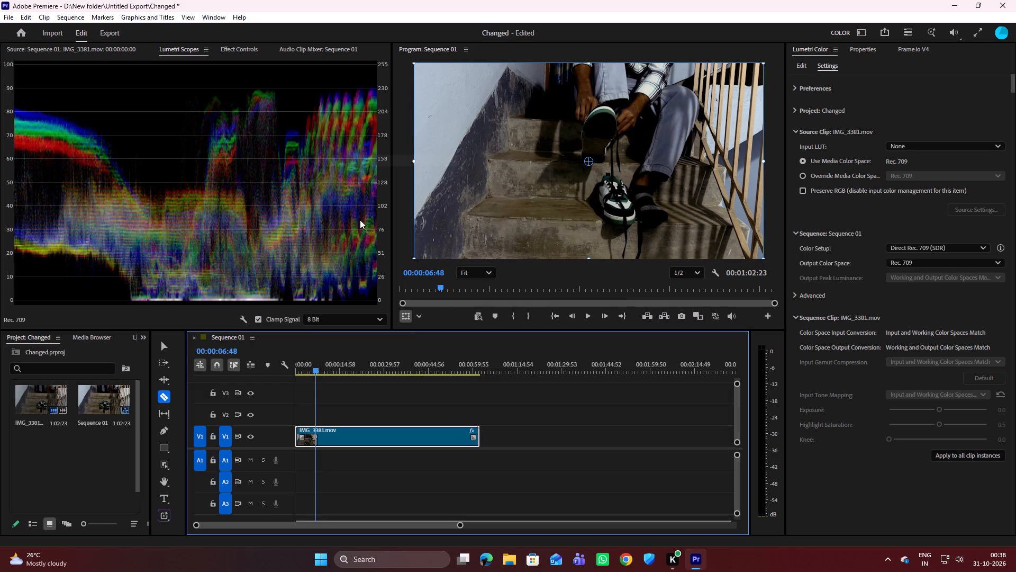
Return the playhead in Sequence 01 to 00:00:00:11.
{"action": "left_click_drag", "start_coordinate": [315, 371], "coordinate": [295, 371]}
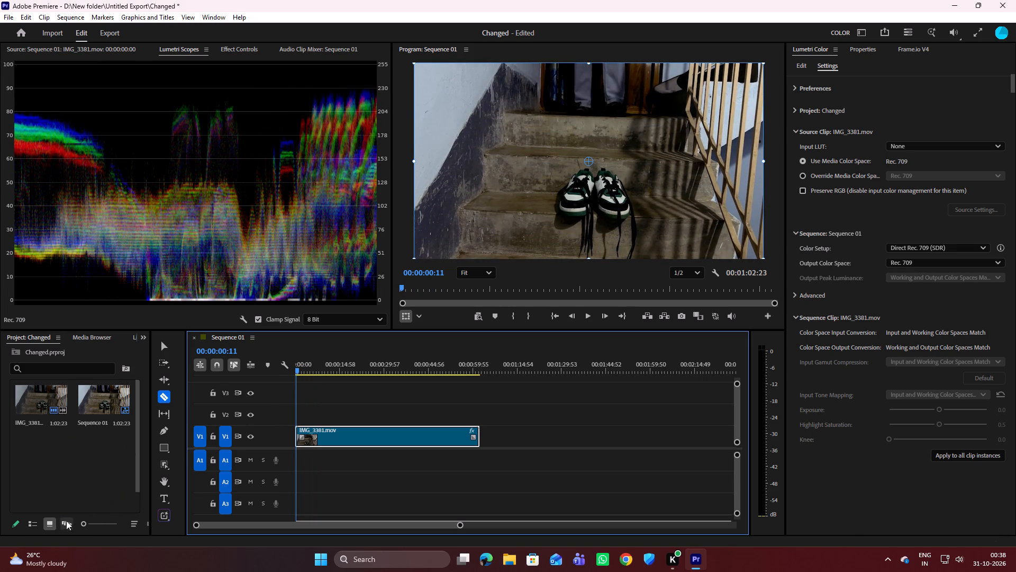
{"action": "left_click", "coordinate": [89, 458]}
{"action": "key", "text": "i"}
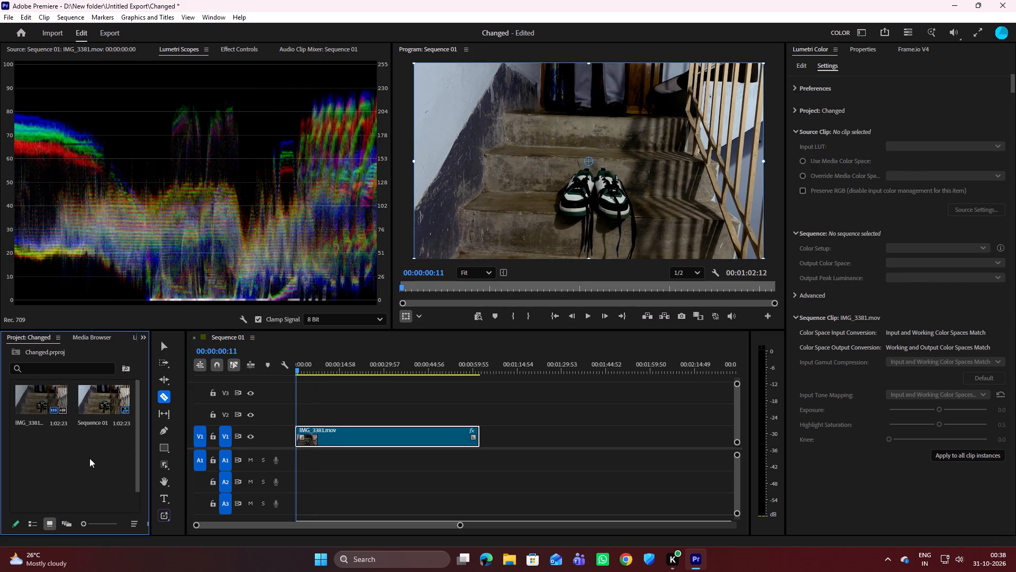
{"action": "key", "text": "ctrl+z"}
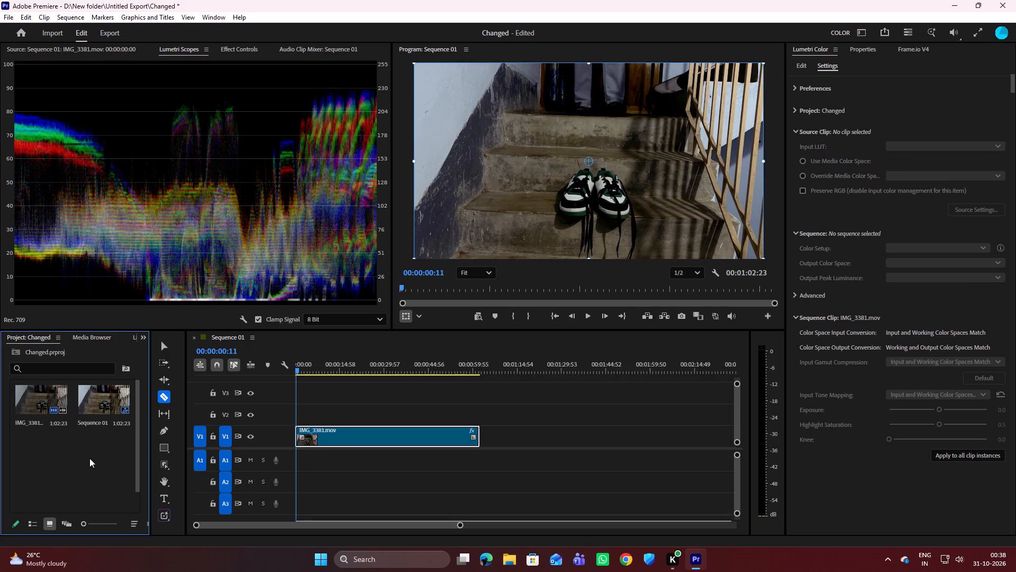
Import the 114202_green_screen_captions MP4 from the Downloads folder into the Changed project.
{"action": "key", "text": "ctrl+i"}
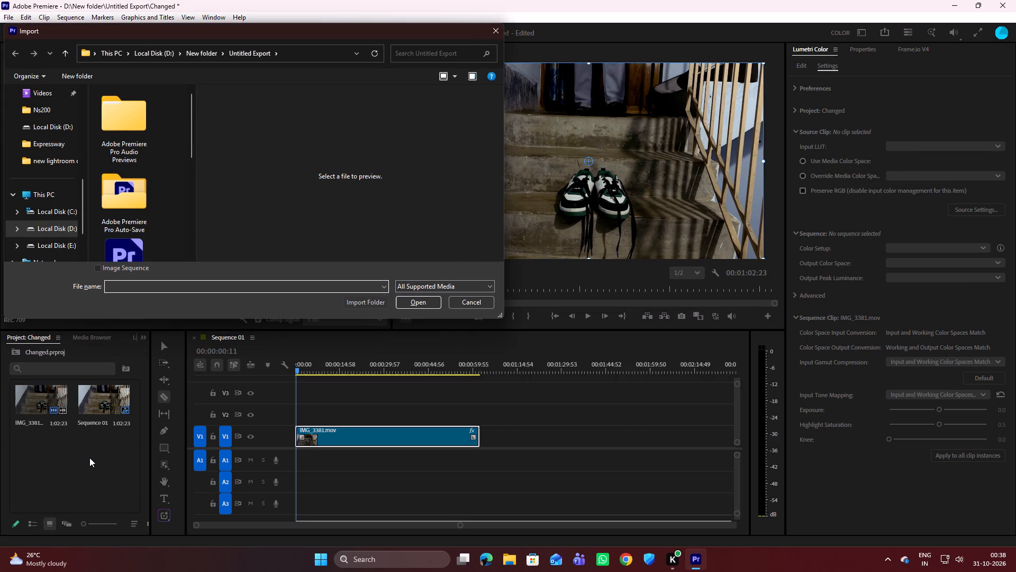
{"action": "scroll", "coordinate": [62, 184], "scroll_direction": "down", "scroll_amount": 1}
{"action": "scroll", "coordinate": [106, 174], "scroll_direction": "down", "scroll_amount": 3}
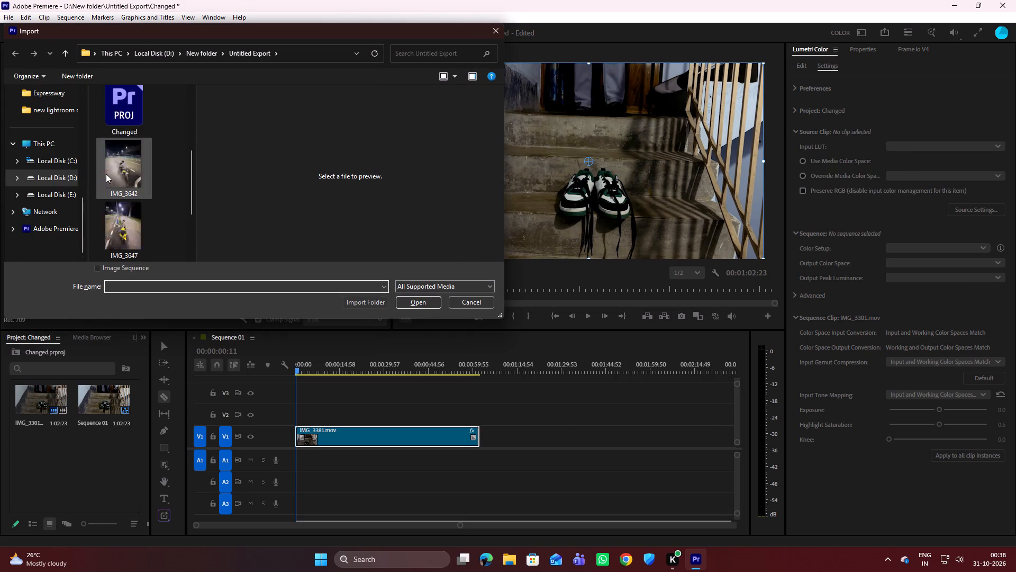
{"action": "scroll", "coordinate": [106, 174], "scroll_direction": "down", "scroll_amount": 6}
{"action": "scroll", "coordinate": [112, 173], "scroll_direction": "up", "scroll_amount": 8}
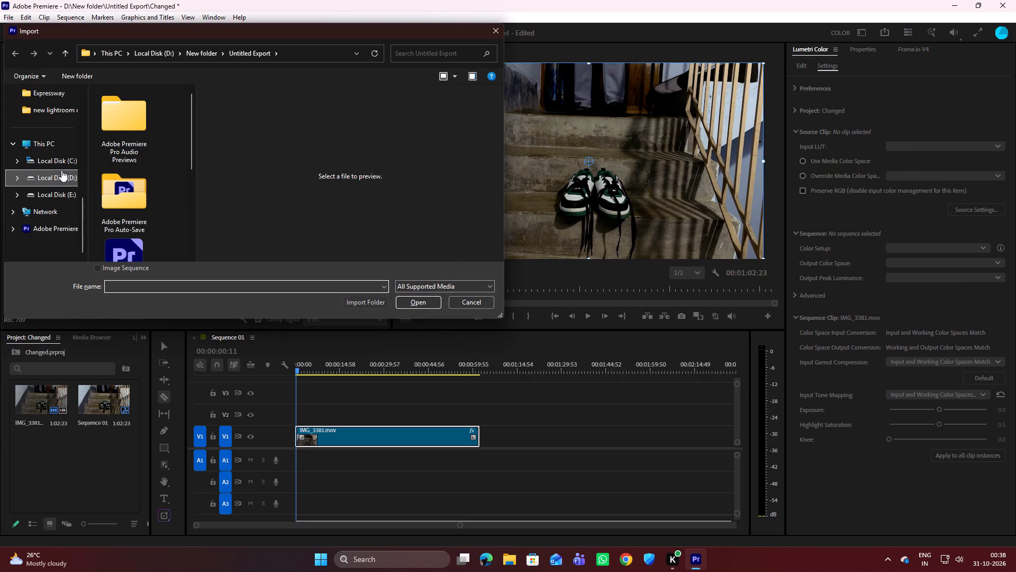
{"action": "left_click", "coordinate": [57, 171]}
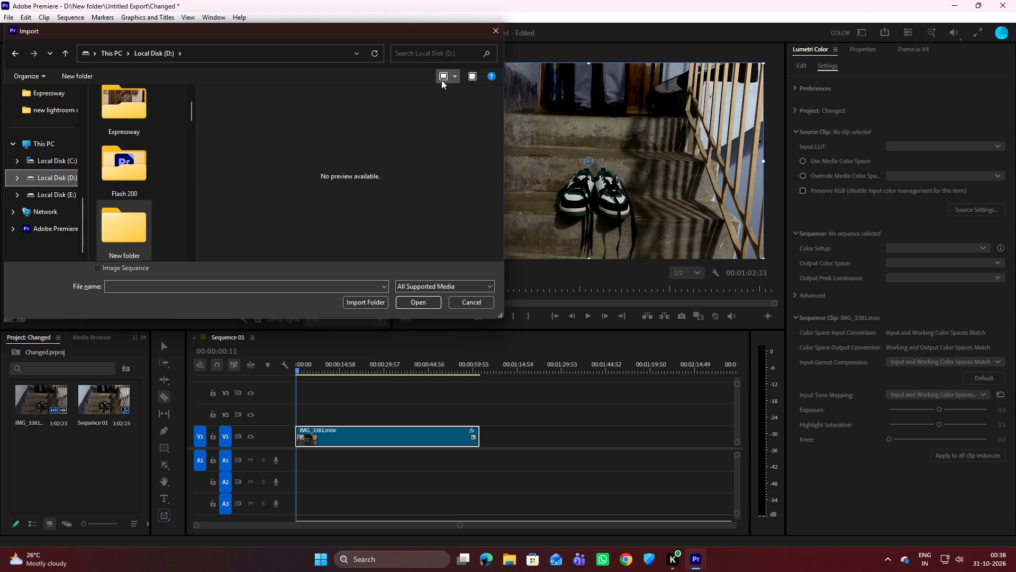
{"action": "left_click", "coordinate": [467, 77]}
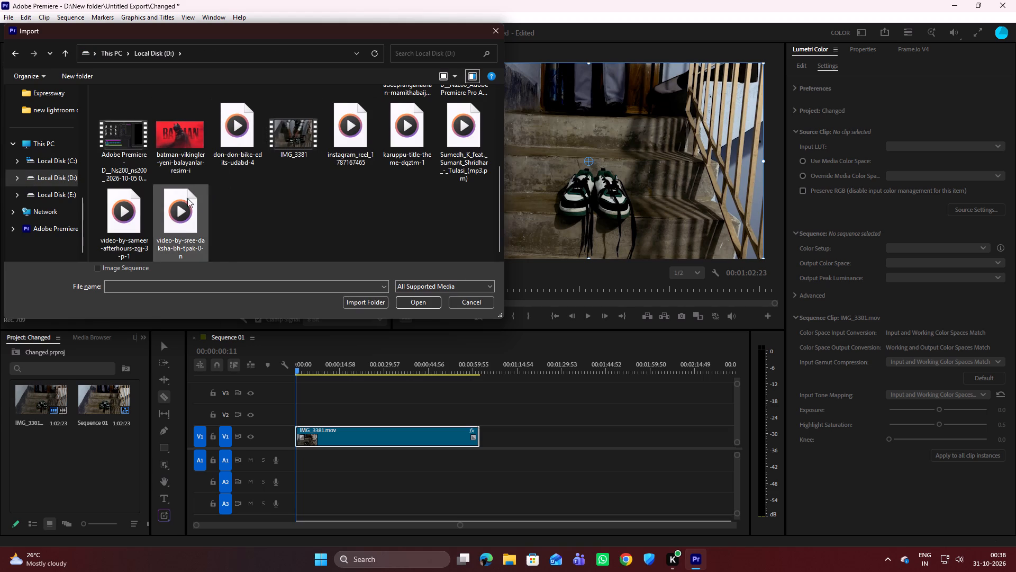
{"action": "scroll", "coordinate": [49, 159], "scroll_direction": "up", "scroll_amount": 5}
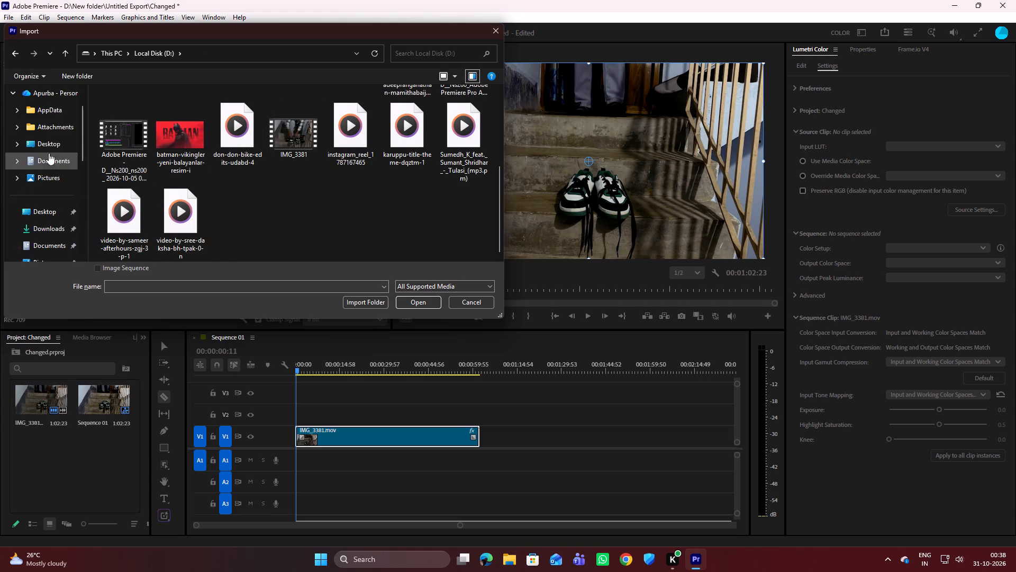
{"action": "scroll", "coordinate": [42, 126], "scroll_direction": "up", "scroll_amount": 3}
{"action": "scroll", "coordinate": [41, 170], "scroll_direction": "up", "scroll_amount": 3}
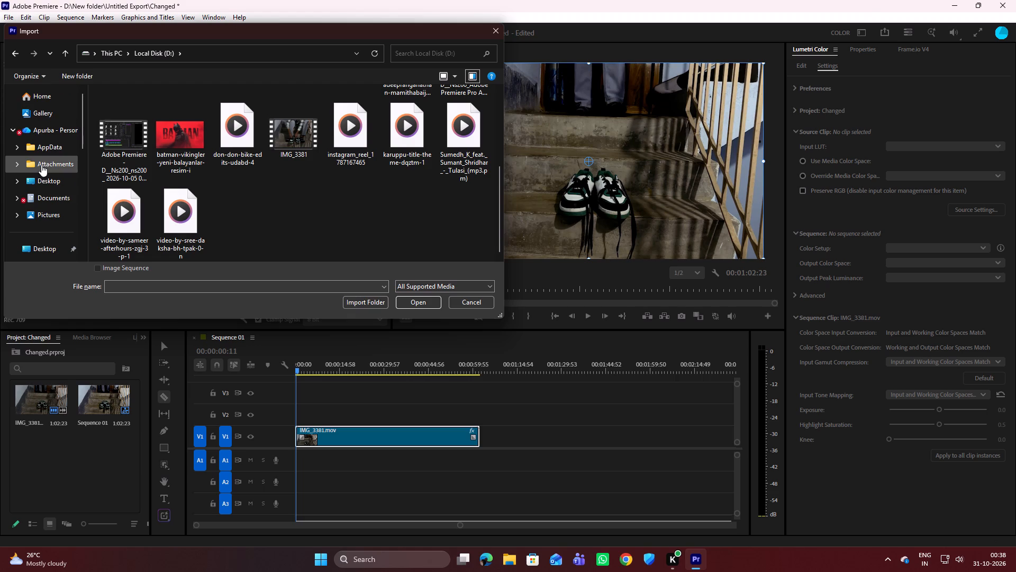
{"action": "scroll", "coordinate": [37, 155], "scroll_direction": "down", "scroll_amount": 1}
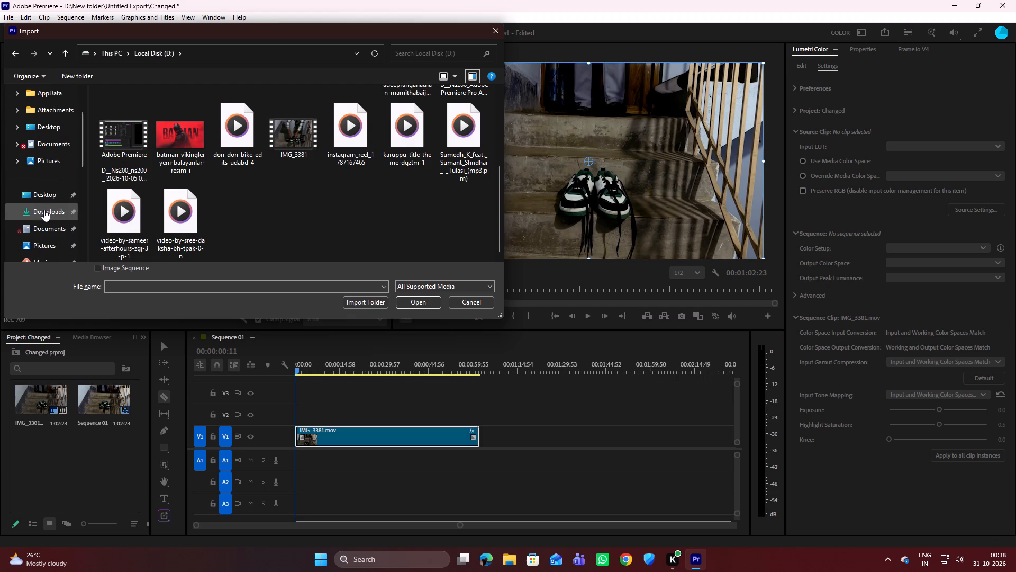
{"action": "left_click", "coordinate": [43, 210]}
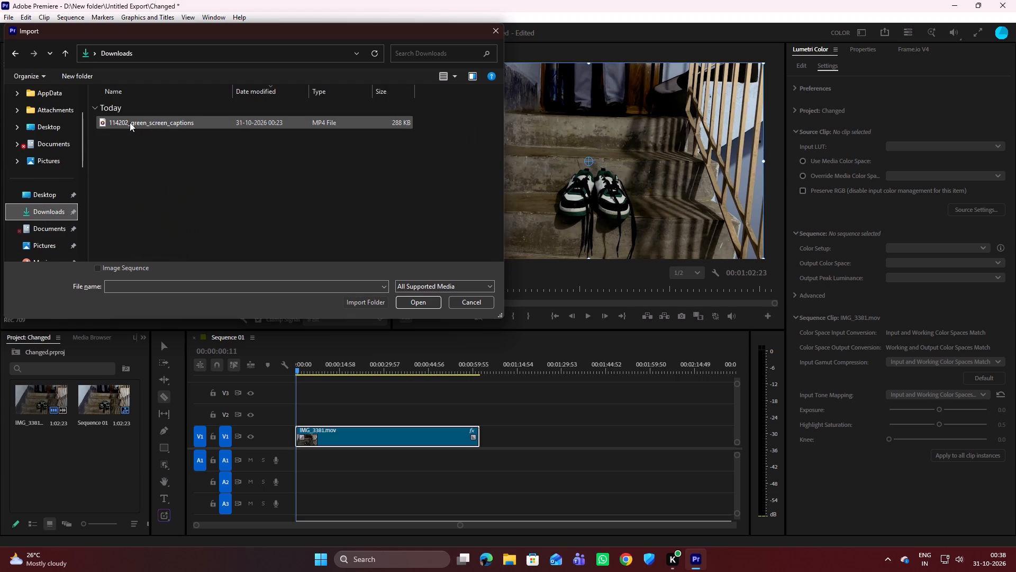
{"action": "left_click", "coordinate": [130, 122]}
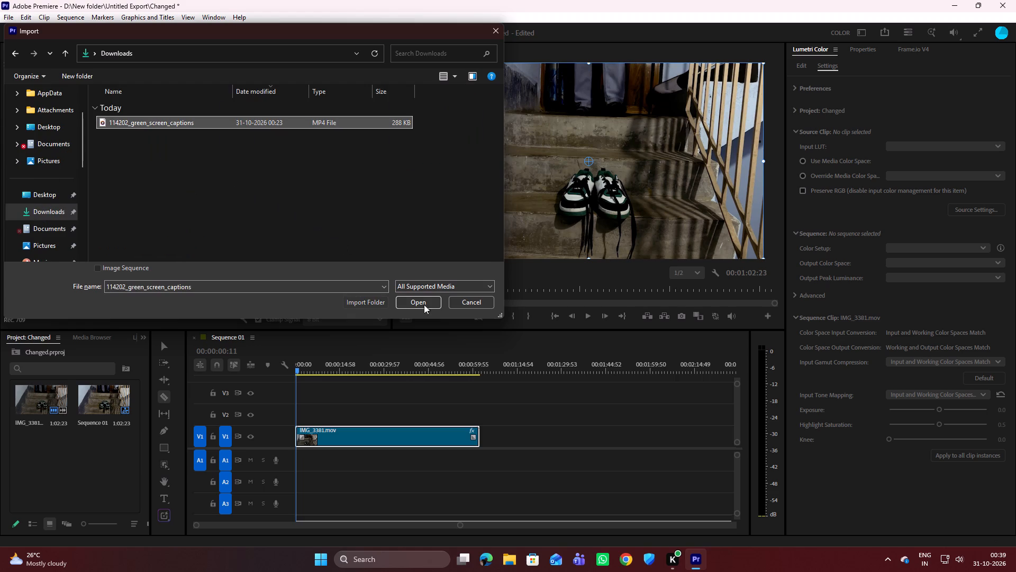
{"action": "left_click", "coordinate": [414, 297]}
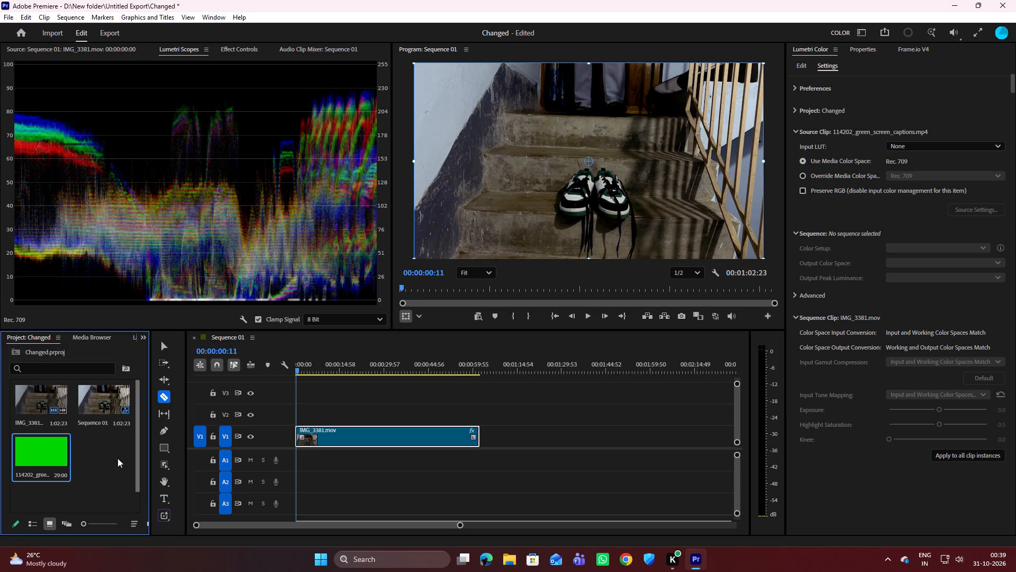
Open the 114202_green_screen_captions clip in the Source Monitor for preview.
{"action": "double_click", "coordinate": [55, 453]}
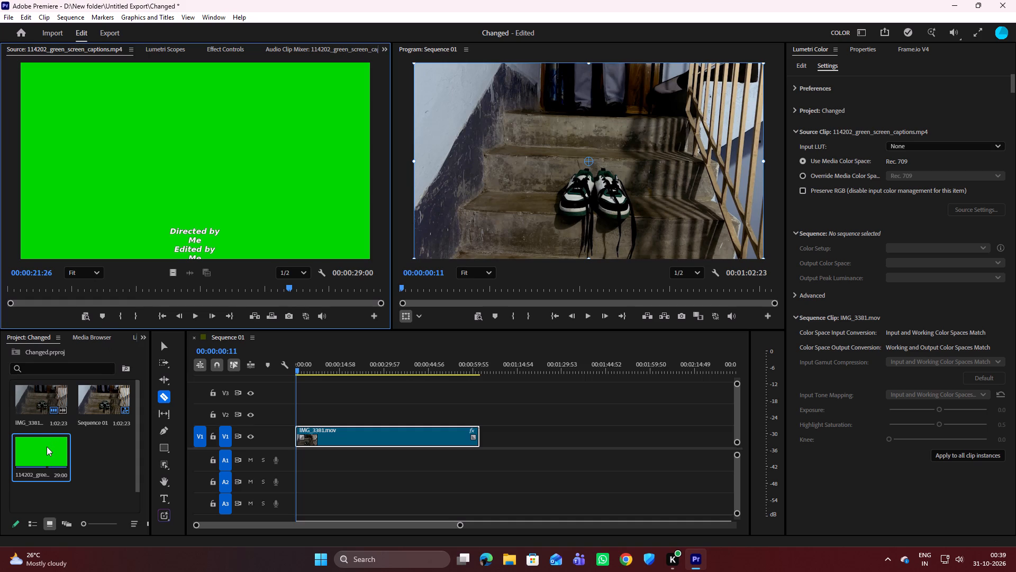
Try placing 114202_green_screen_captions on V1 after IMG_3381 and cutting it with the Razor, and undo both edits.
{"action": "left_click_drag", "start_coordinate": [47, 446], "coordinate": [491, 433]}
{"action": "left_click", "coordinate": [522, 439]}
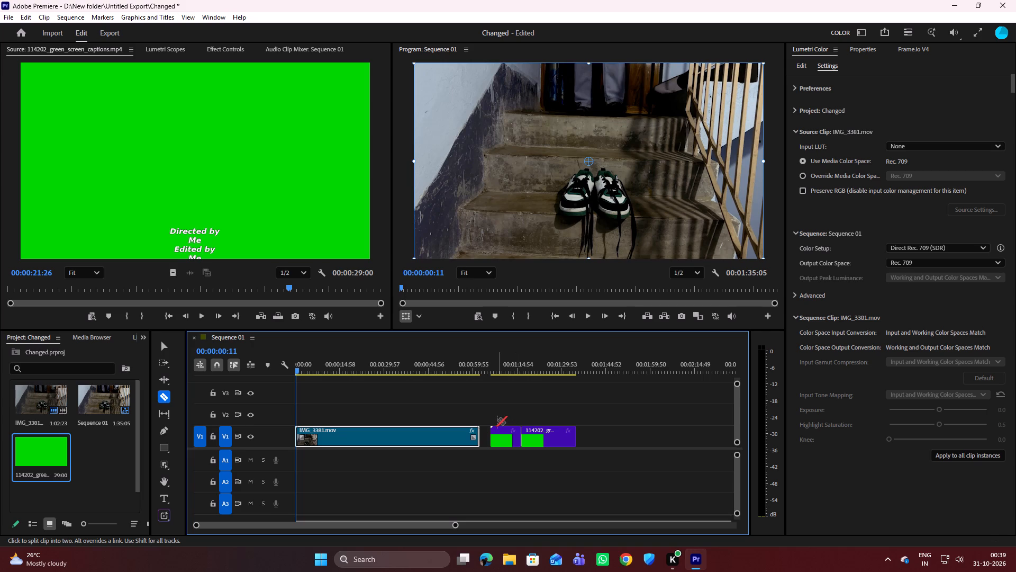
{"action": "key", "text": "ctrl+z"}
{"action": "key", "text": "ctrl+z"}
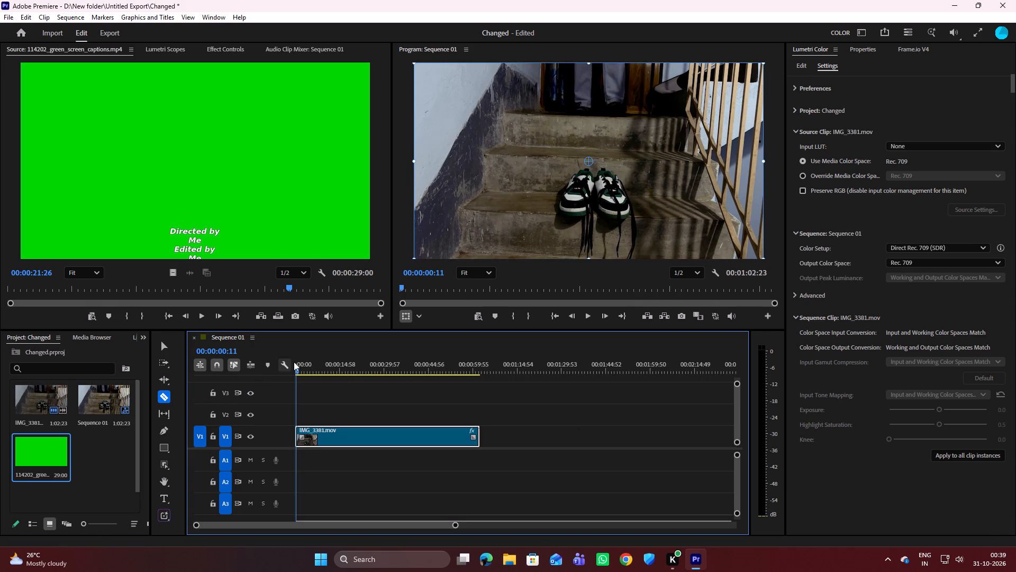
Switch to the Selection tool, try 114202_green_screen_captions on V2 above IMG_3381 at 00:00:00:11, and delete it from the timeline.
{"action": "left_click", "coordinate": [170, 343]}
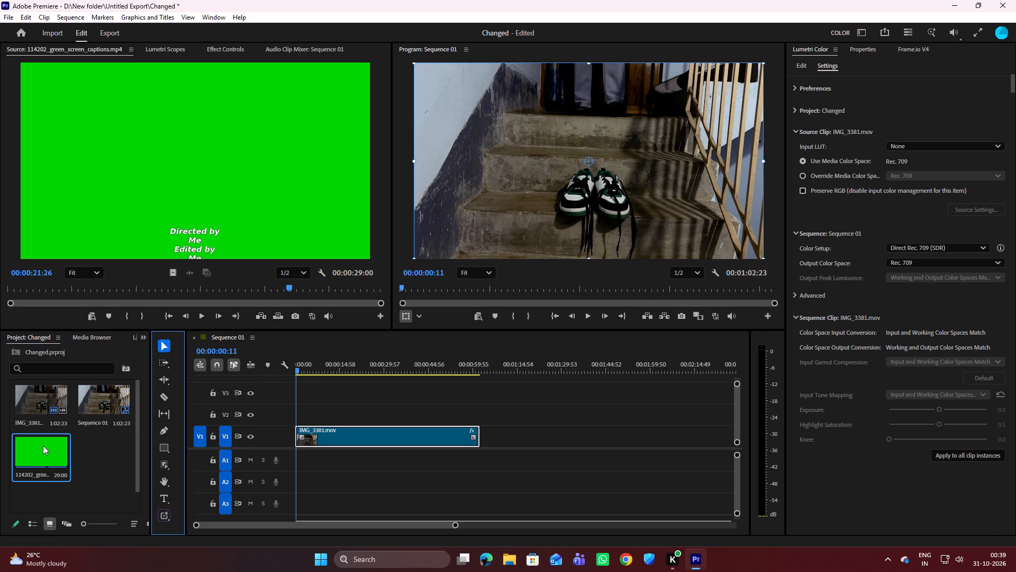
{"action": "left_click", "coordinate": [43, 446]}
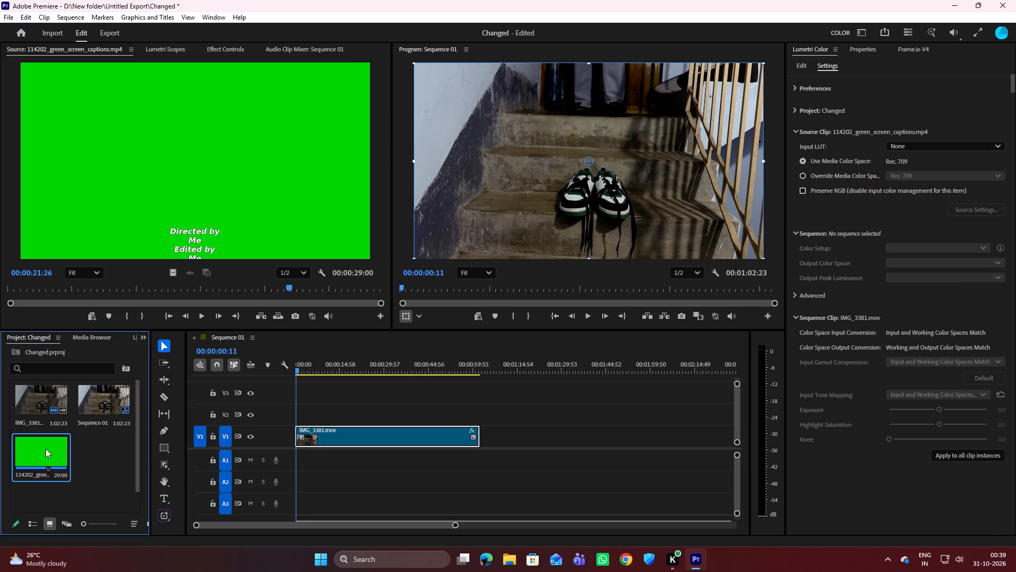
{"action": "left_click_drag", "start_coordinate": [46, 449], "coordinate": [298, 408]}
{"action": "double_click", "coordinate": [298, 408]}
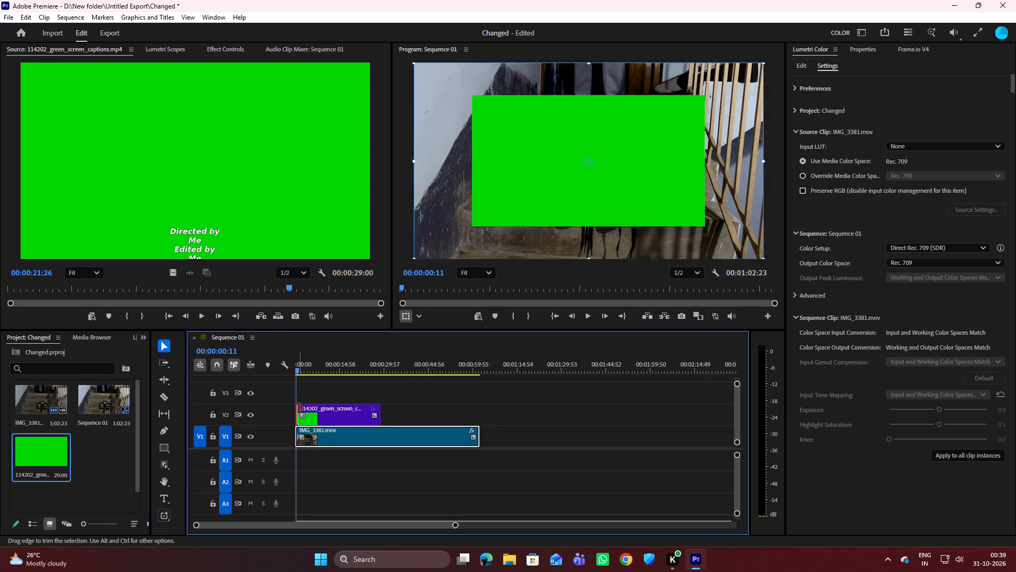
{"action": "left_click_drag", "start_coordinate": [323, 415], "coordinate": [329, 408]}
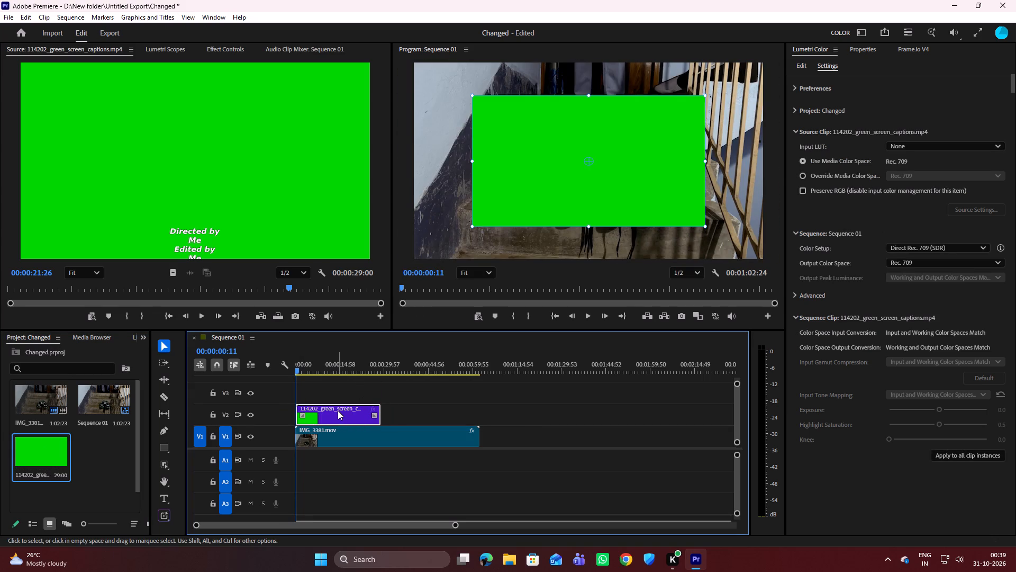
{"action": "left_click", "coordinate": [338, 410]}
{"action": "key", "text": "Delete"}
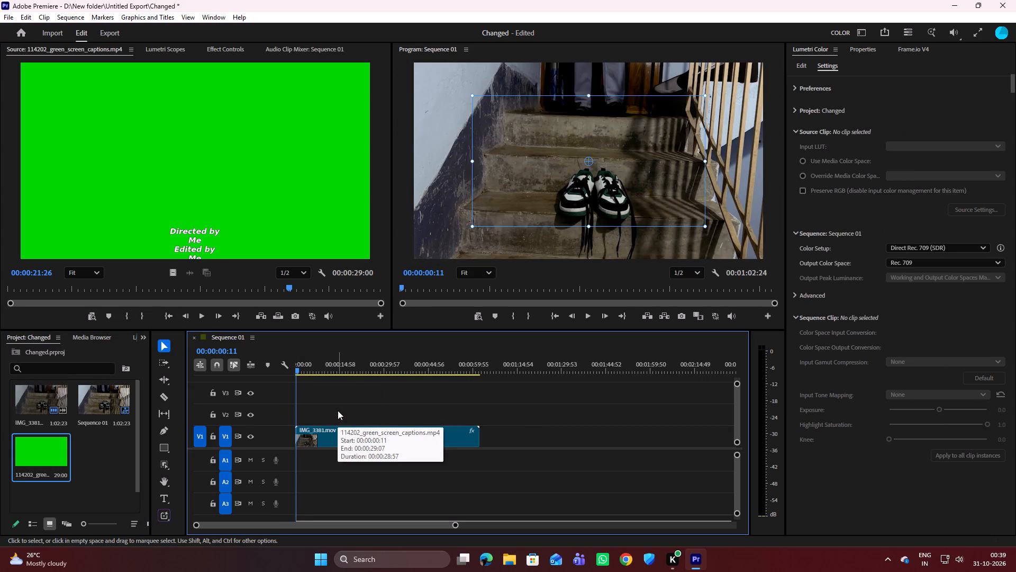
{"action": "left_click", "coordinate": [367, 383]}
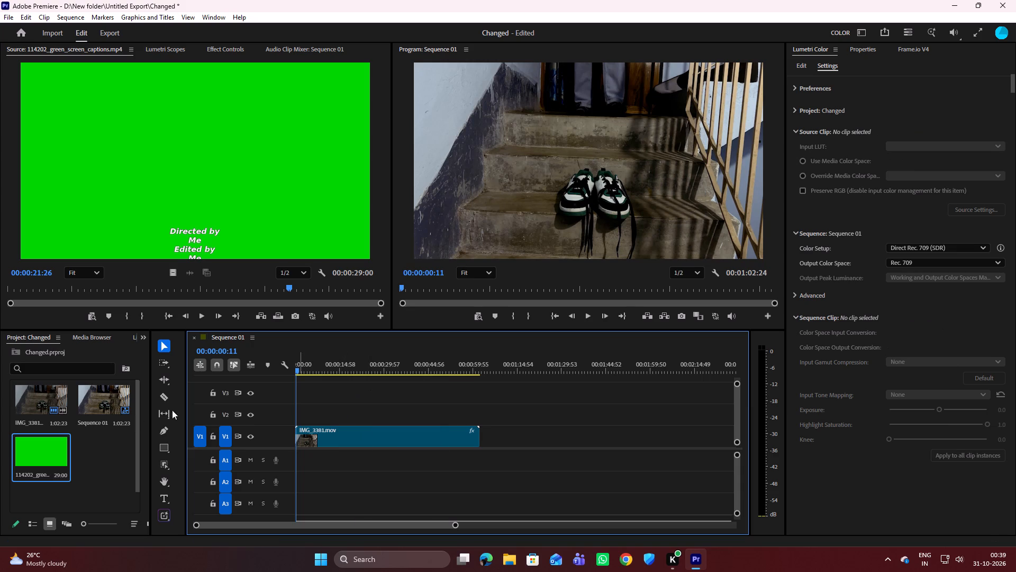
Play Sequence 01 from 00:00:00:11 and stop at 00:00:01:39.
{"action": "left_click", "coordinate": [107, 462]}
{"action": "key", "text": "space"}
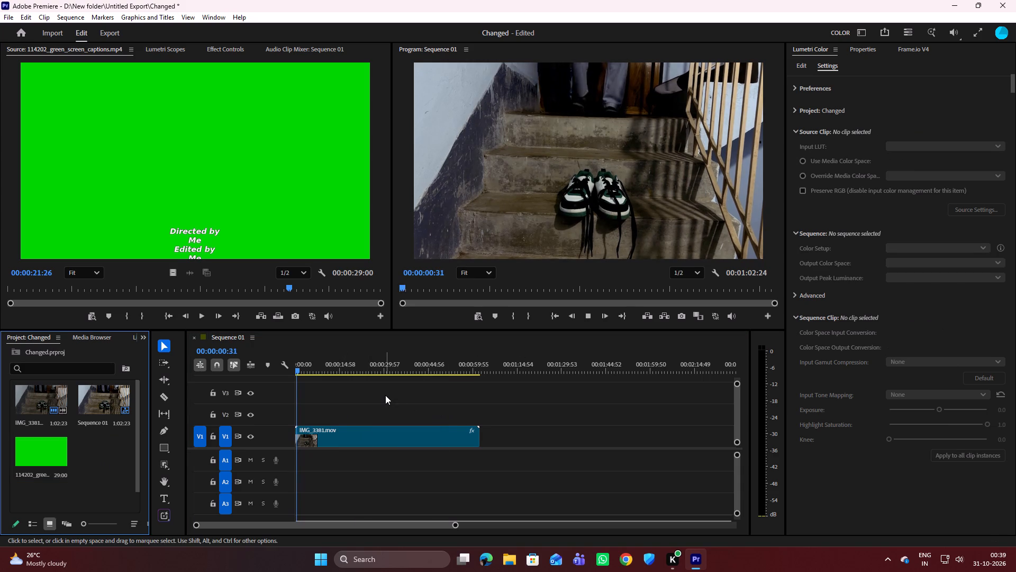
{"action": "key", "text": "space"}
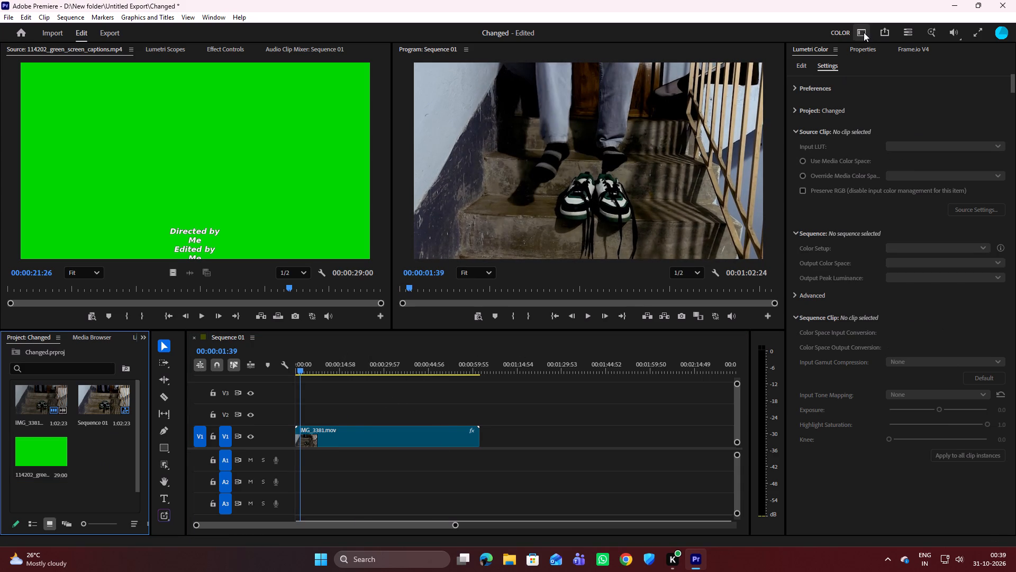
Look through the Lumetri Color editing controls and collapse the Basic Correction section.
{"action": "left_click", "coordinate": [800, 64]}
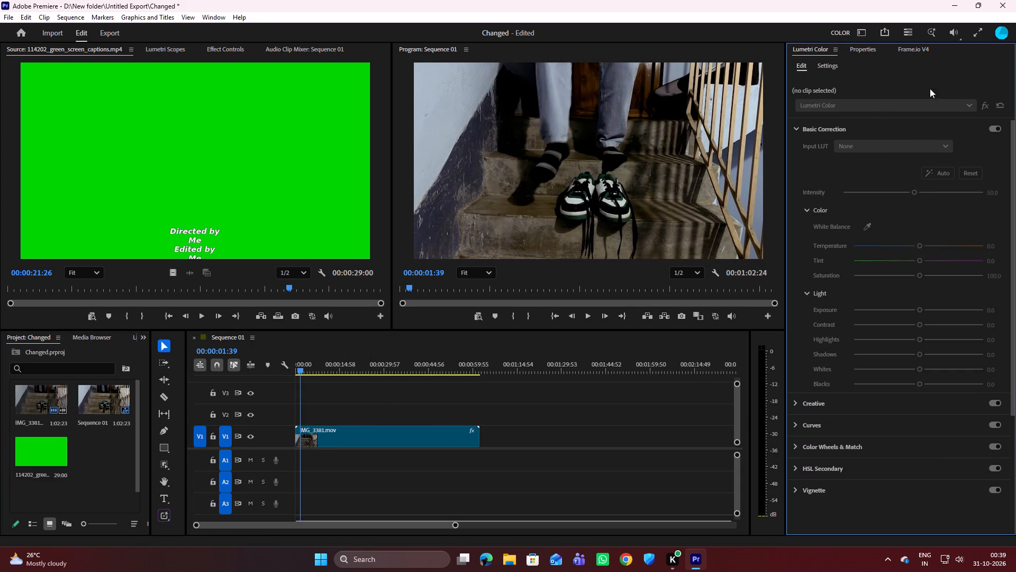
{"action": "left_click", "coordinate": [974, 104]}
{"action": "scroll", "coordinate": [848, 94], "scroll_direction": "up", "scroll_amount": 3}
{"action": "scroll", "coordinate": [851, 255], "scroll_direction": "down", "scroll_amount": 3}
{"action": "left_click", "coordinate": [796, 125]}
{"action": "left_click", "coordinate": [970, 103]}
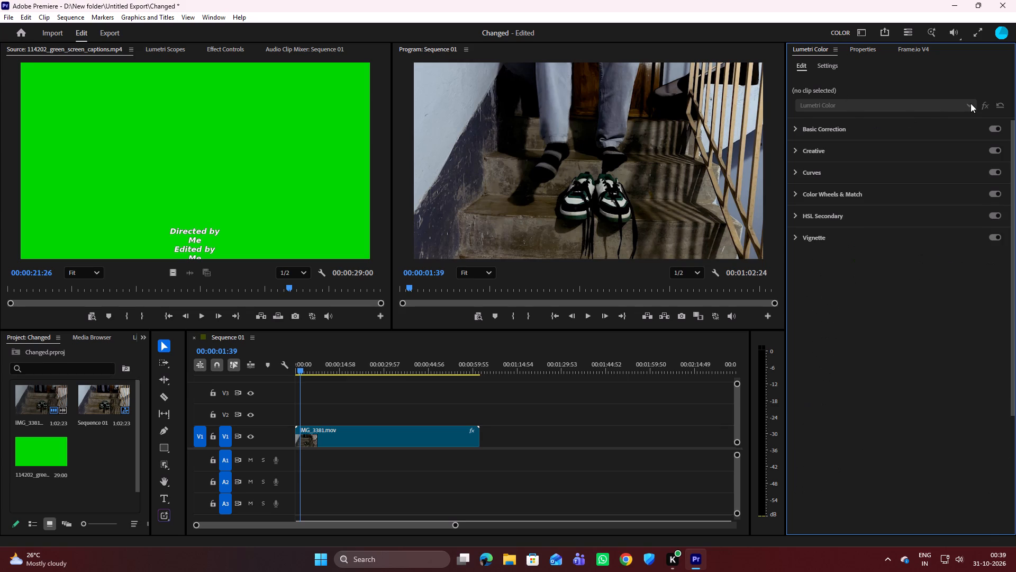
Switch the workspace from Color to All Panels, and settle on the Editing workspace.
{"action": "left_click", "coordinate": [861, 29]}
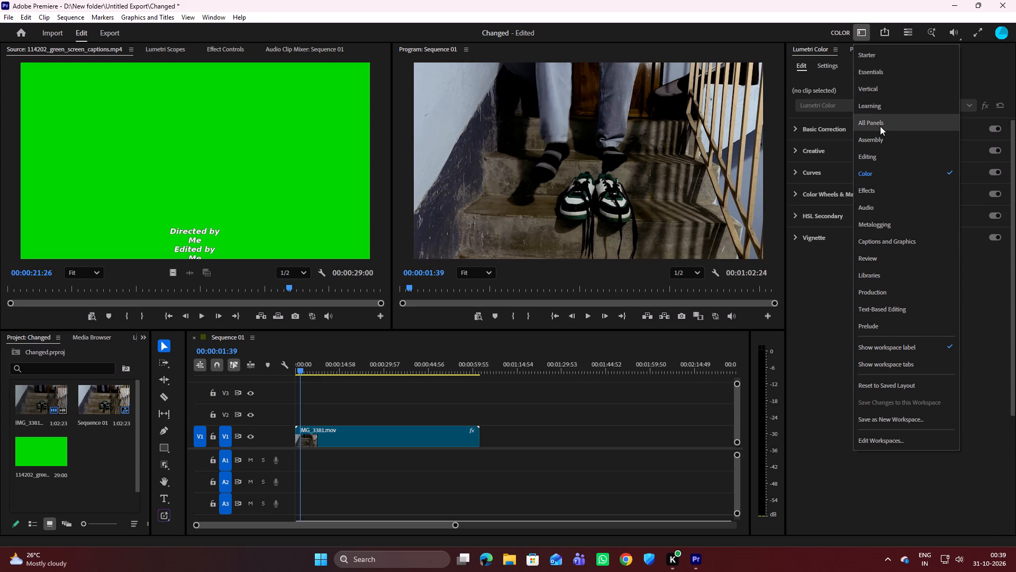
{"action": "left_click", "coordinate": [880, 123]}
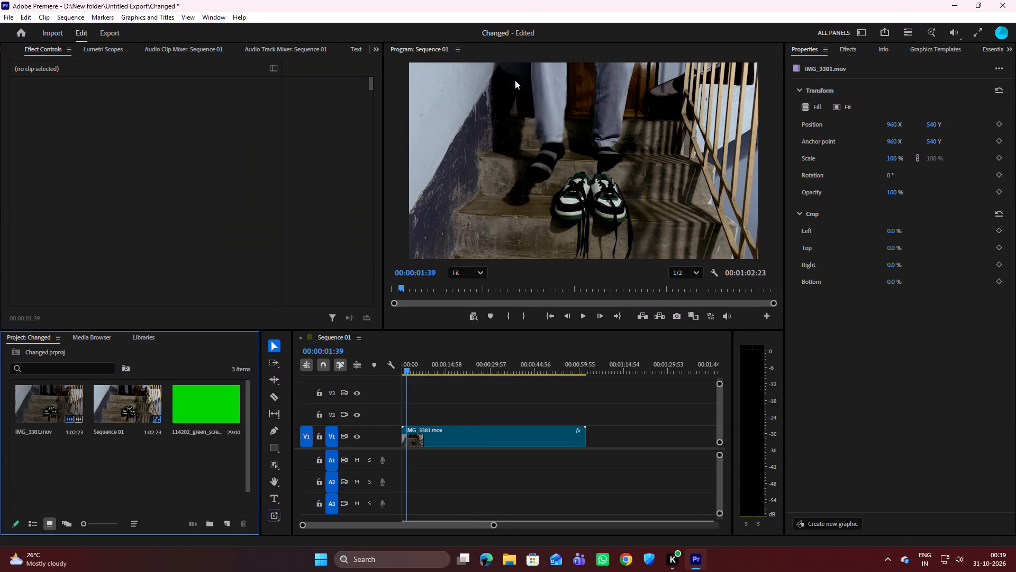
{"action": "left_click", "coordinate": [864, 36]}
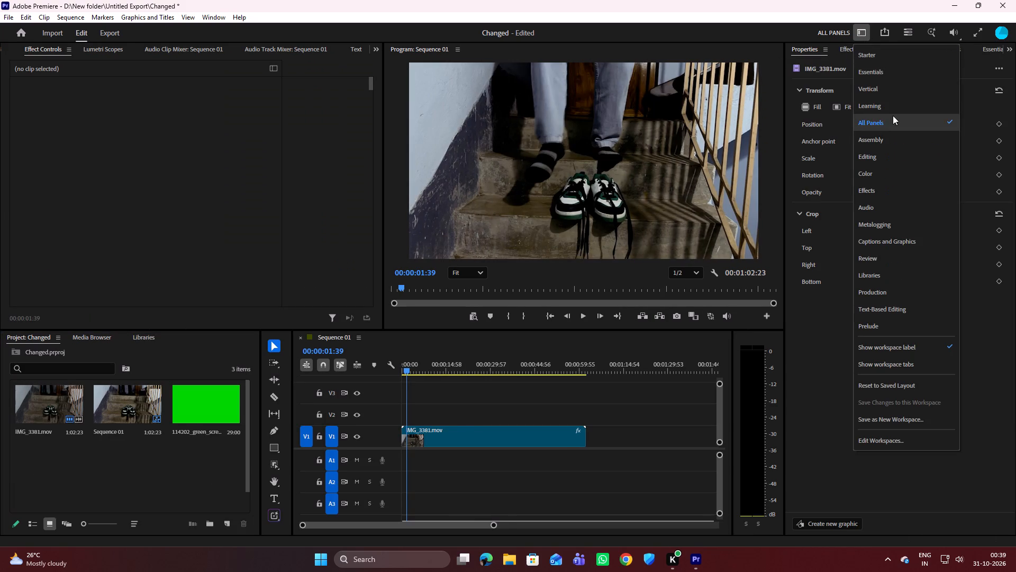
{"action": "left_click", "coordinate": [878, 154]}
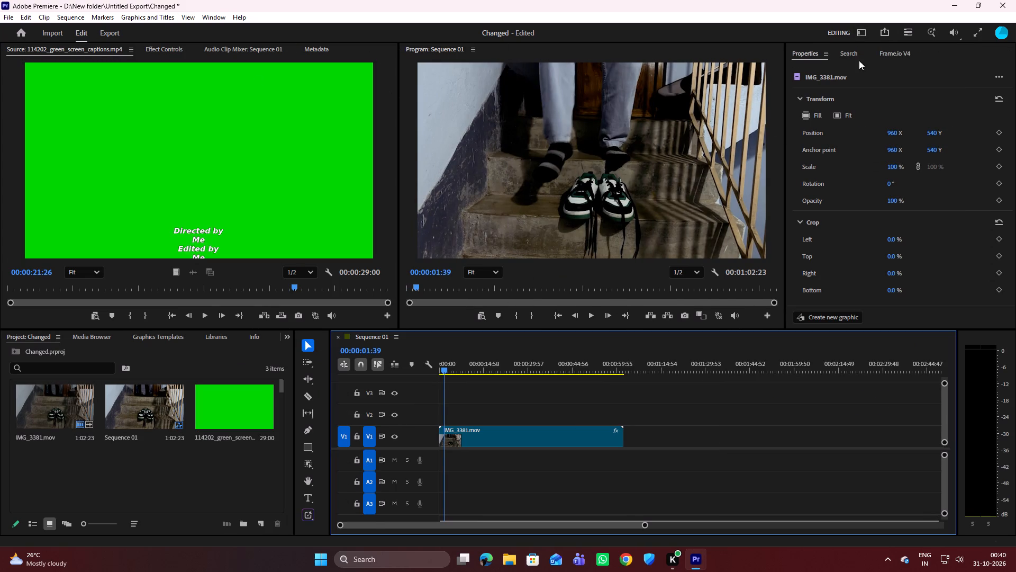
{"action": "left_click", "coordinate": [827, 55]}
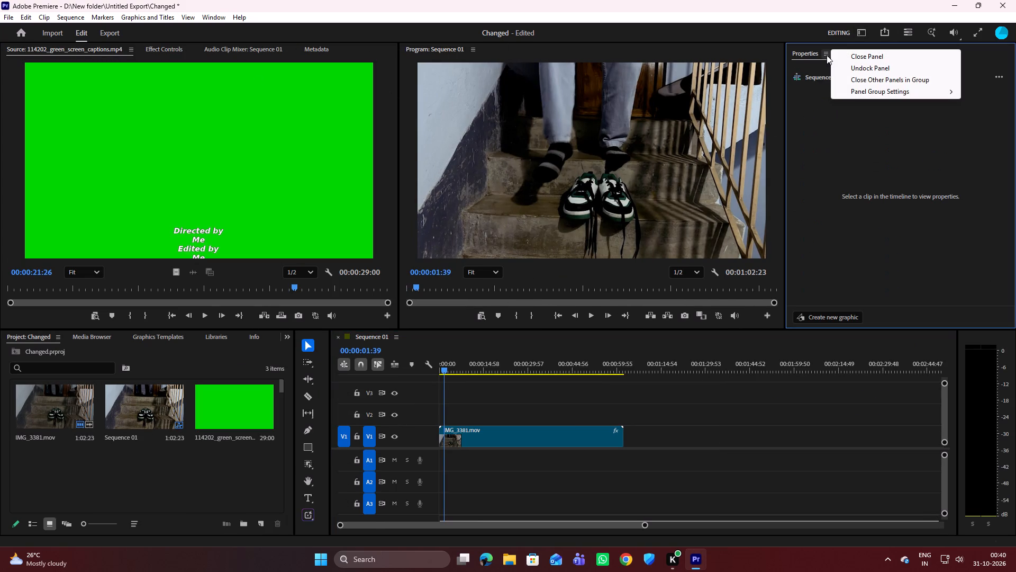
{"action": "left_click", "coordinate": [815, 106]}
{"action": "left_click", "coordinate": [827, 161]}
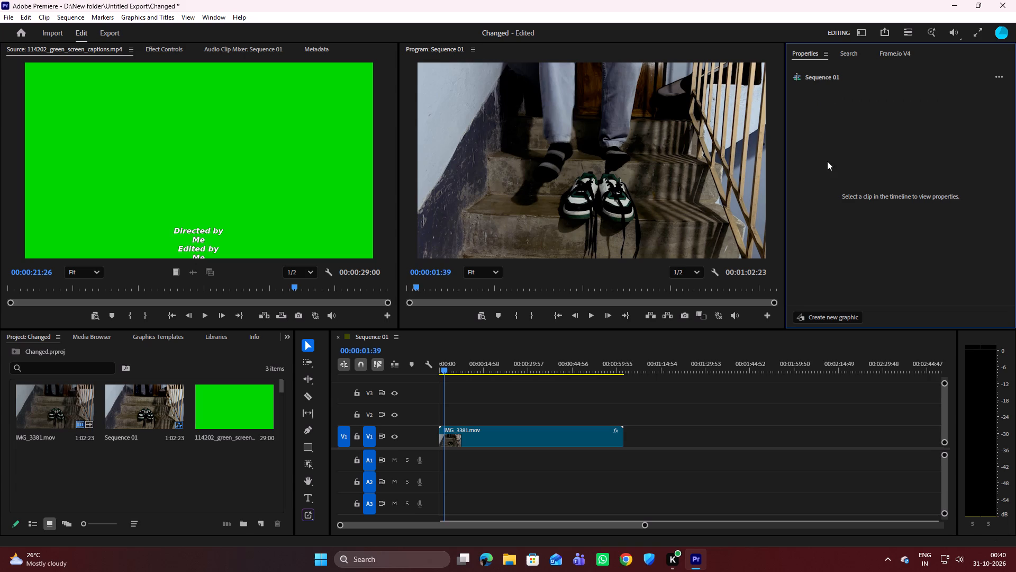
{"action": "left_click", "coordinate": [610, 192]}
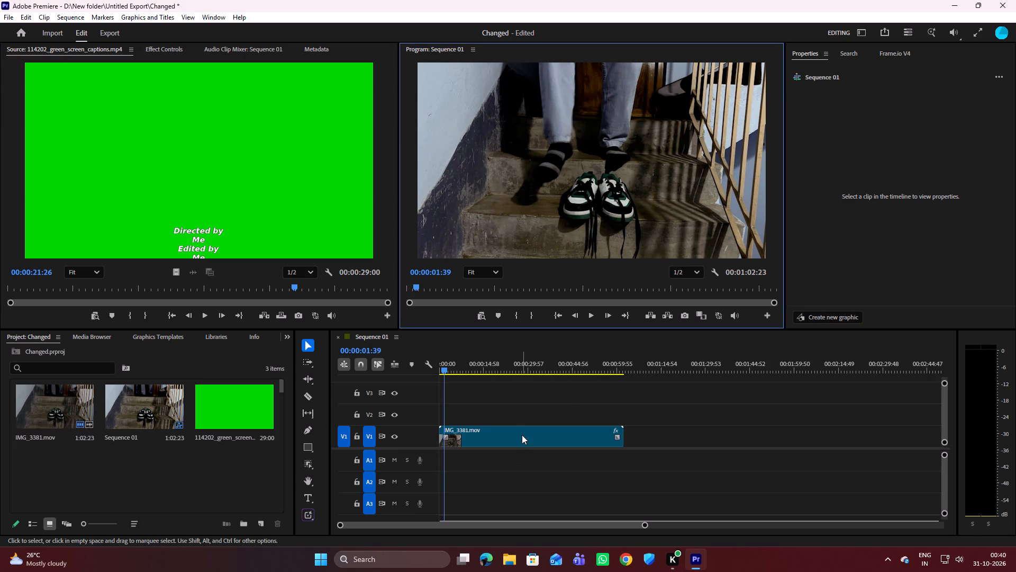
Select IMG_3381 on V1 and look through its transform and crop properties and its available clip commands.
{"action": "left_click", "coordinate": [522, 435]}
{"action": "scroll", "coordinate": [892, 119], "scroll_direction": "down", "scroll_amount": 4}
{"action": "scroll", "coordinate": [892, 119], "scroll_direction": "up", "scroll_amount": 3}
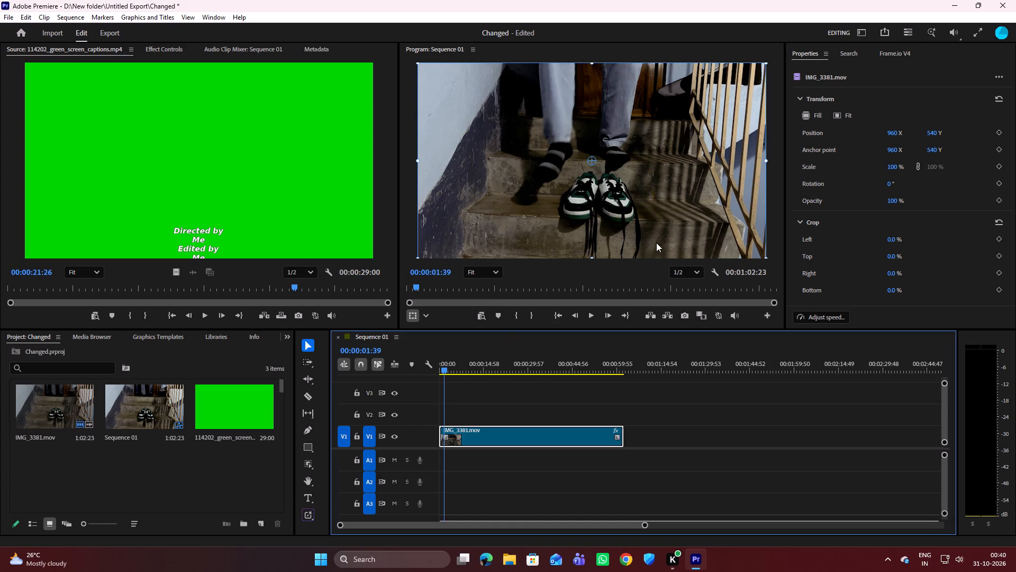
{"action": "scroll", "coordinate": [812, 231], "scroll_direction": "down", "scroll_amount": 4}
{"action": "scroll", "coordinate": [812, 231], "scroll_direction": "up", "scroll_amount": 4}
{"action": "left_click", "coordinate": [853, 54]}
{"action": "left_click", "coordinate": [817, 51]}
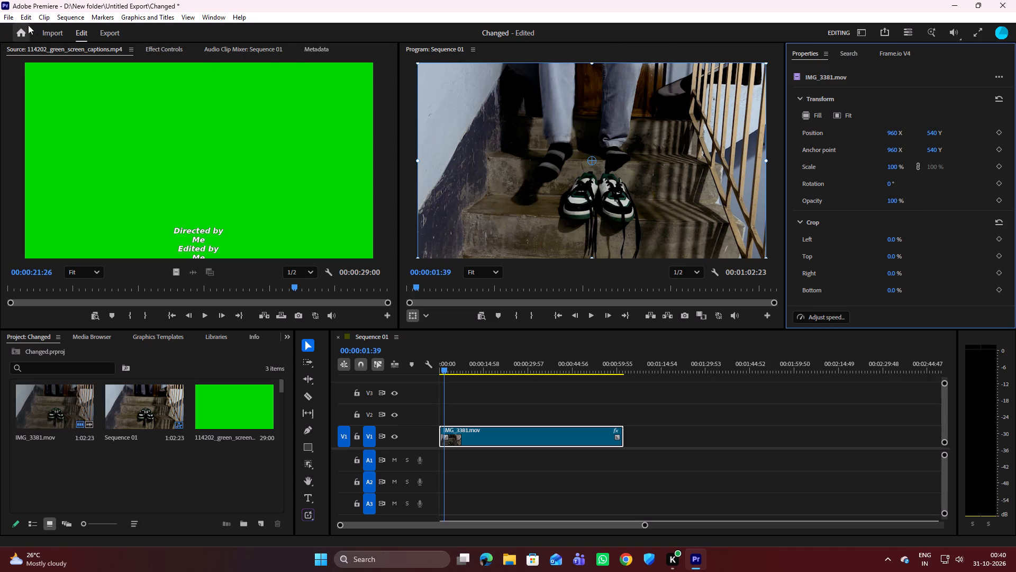
{"action": "right_click", "coordinate": [504, 429]}
{"action": "right_click", "coordinate": [504, 429]}
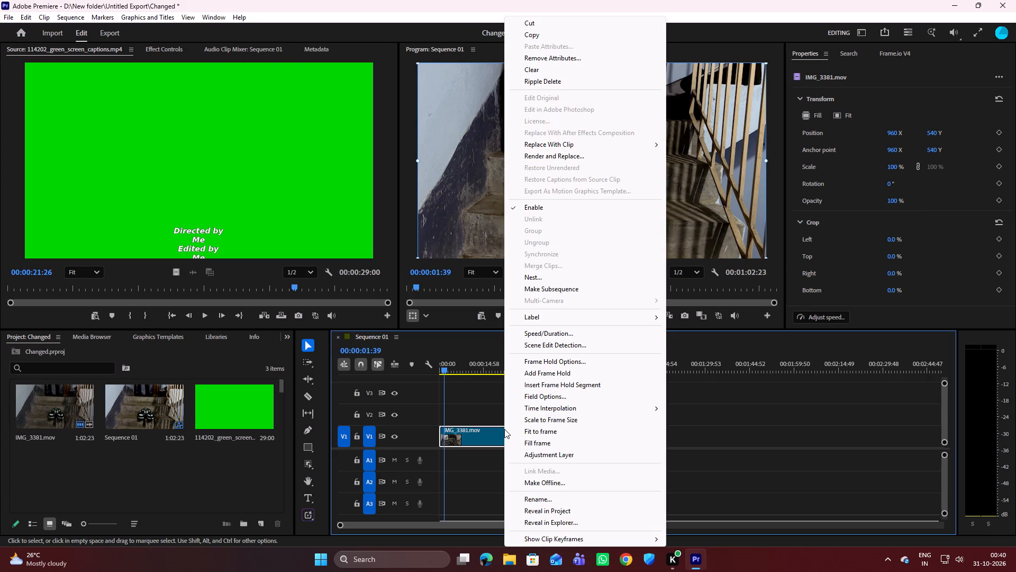
{"action": "left_click", "coordinate": [715, 437]}
{"action": "left_click", "coordinate": [551, 441]}
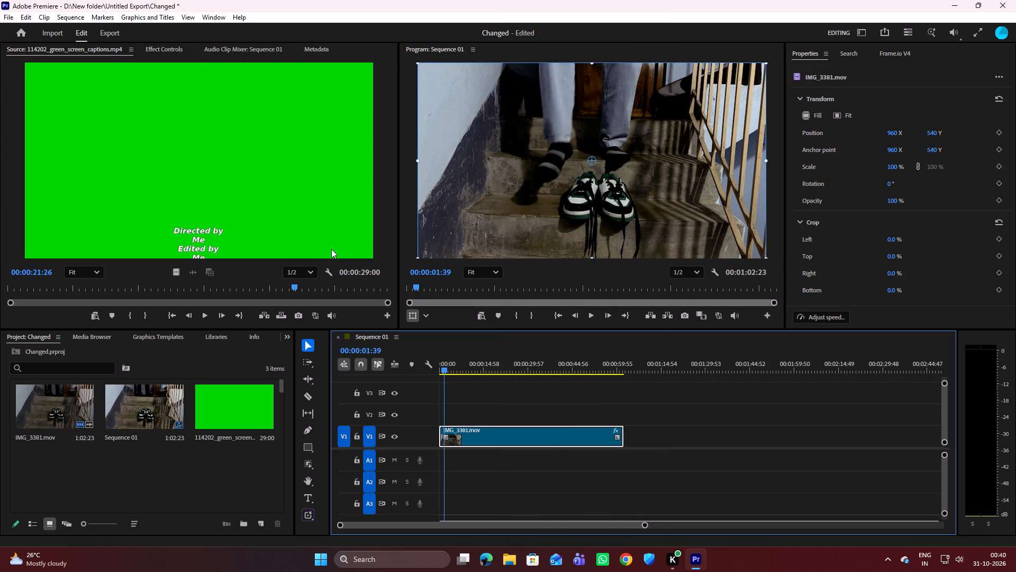
Show the effect controls of IMG_3381 and expand the Creative section of its Lumetri Color effect.
{"action": "left_click", "coordinate": [163, 47]}
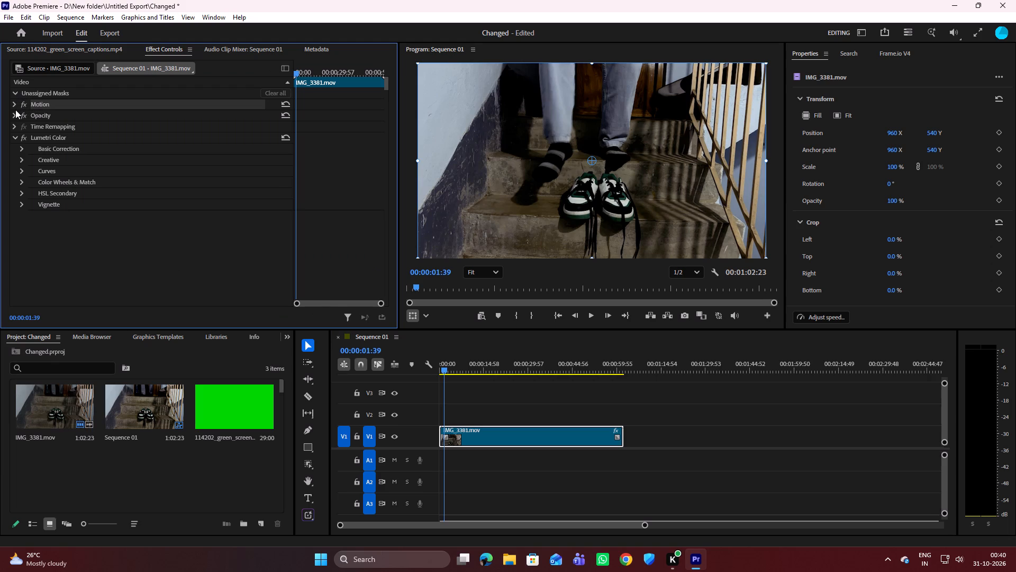
{"action": "left_click", "coordinate": [15, 134]}
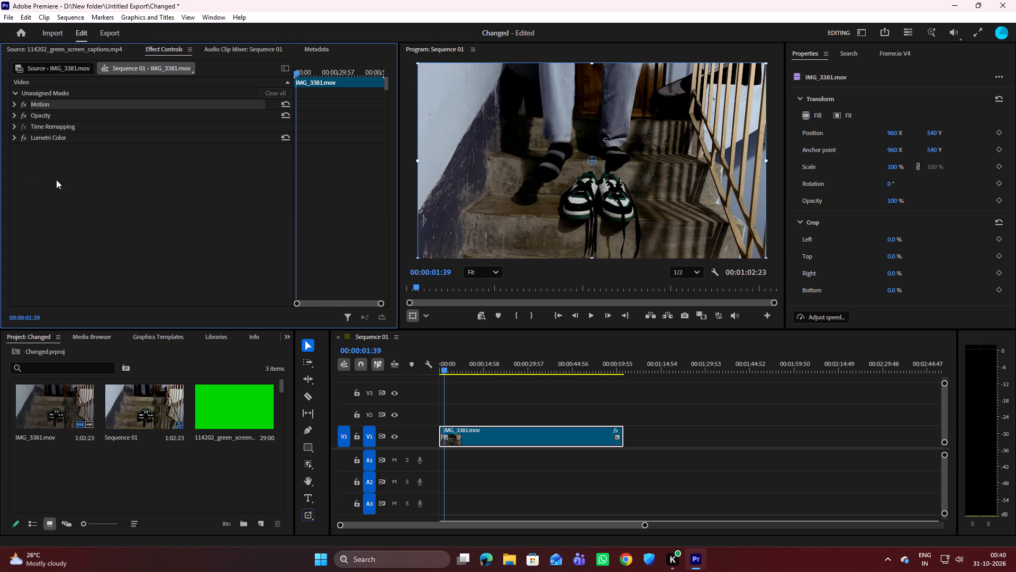
{"action": "left_click", "coordinate": [14, 137]}
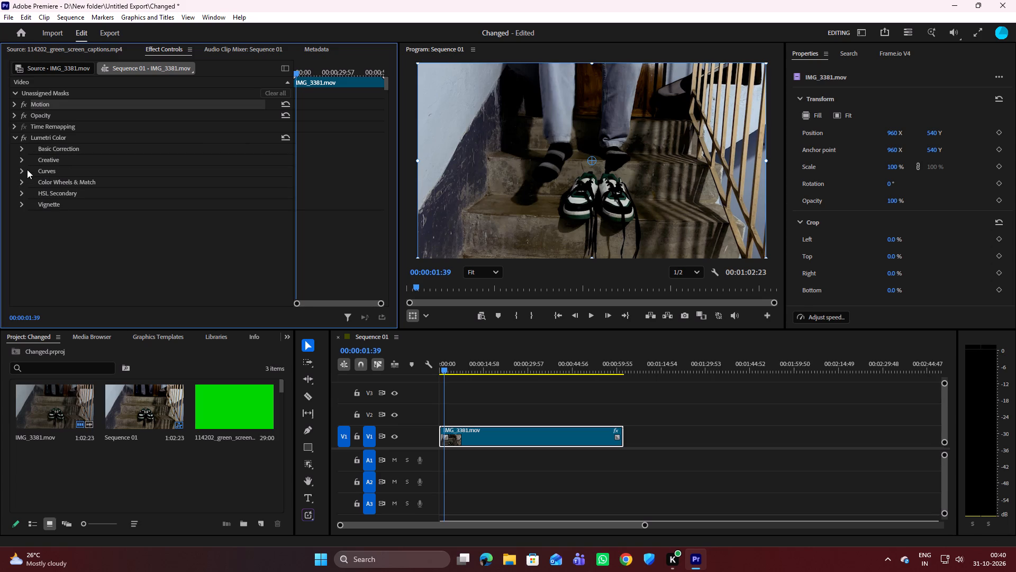
{"action": "left_click", "coordinate": [20, 160]}
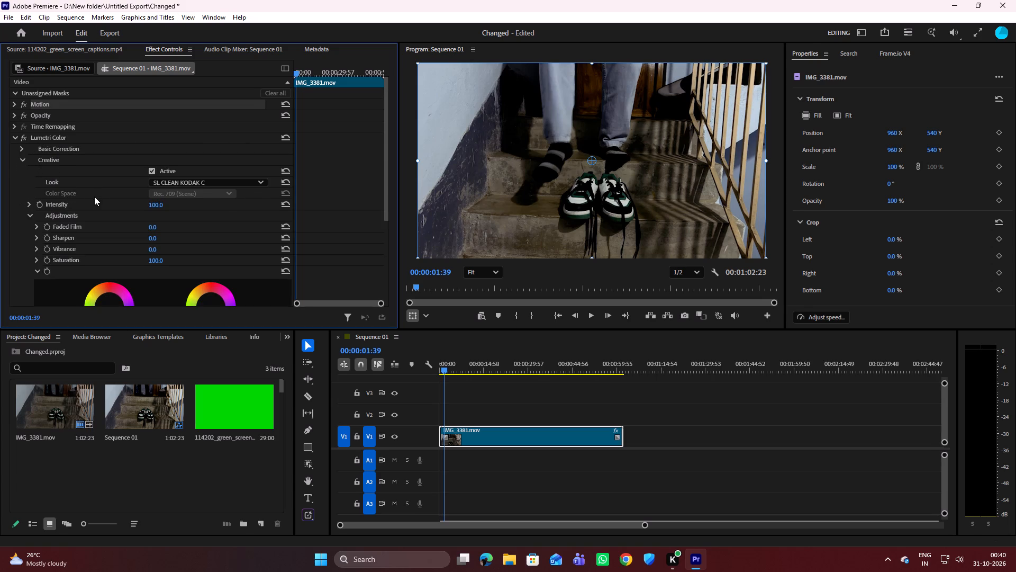
{"action": "scroll", "coordinate": [94, 196], "scroll_direction": "down", "scroll_amount": 1}
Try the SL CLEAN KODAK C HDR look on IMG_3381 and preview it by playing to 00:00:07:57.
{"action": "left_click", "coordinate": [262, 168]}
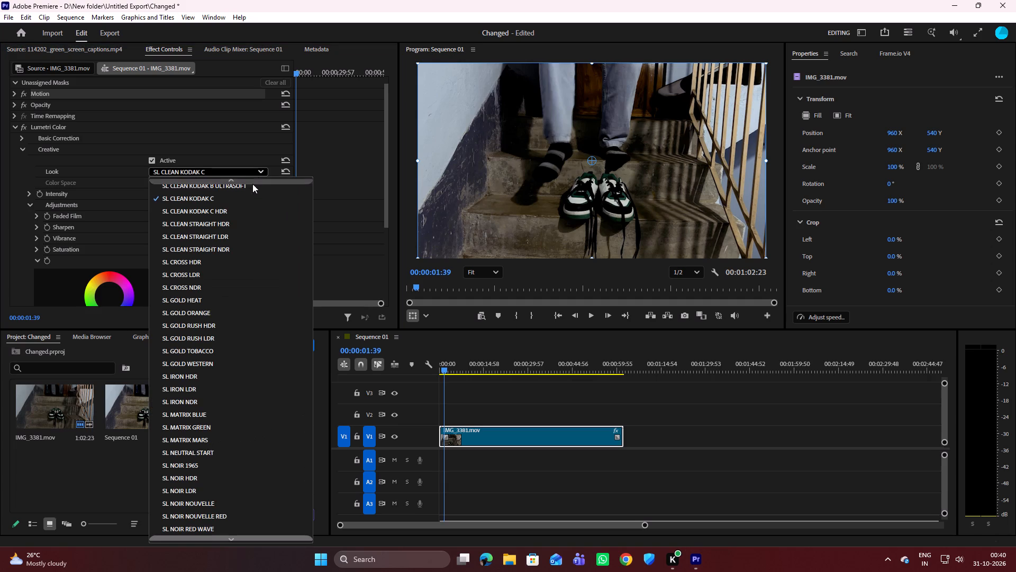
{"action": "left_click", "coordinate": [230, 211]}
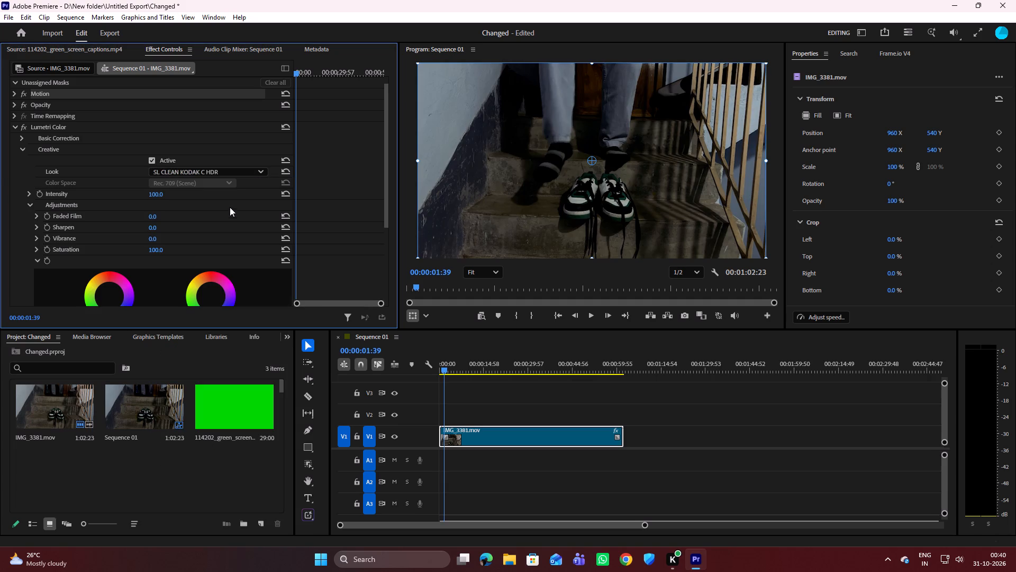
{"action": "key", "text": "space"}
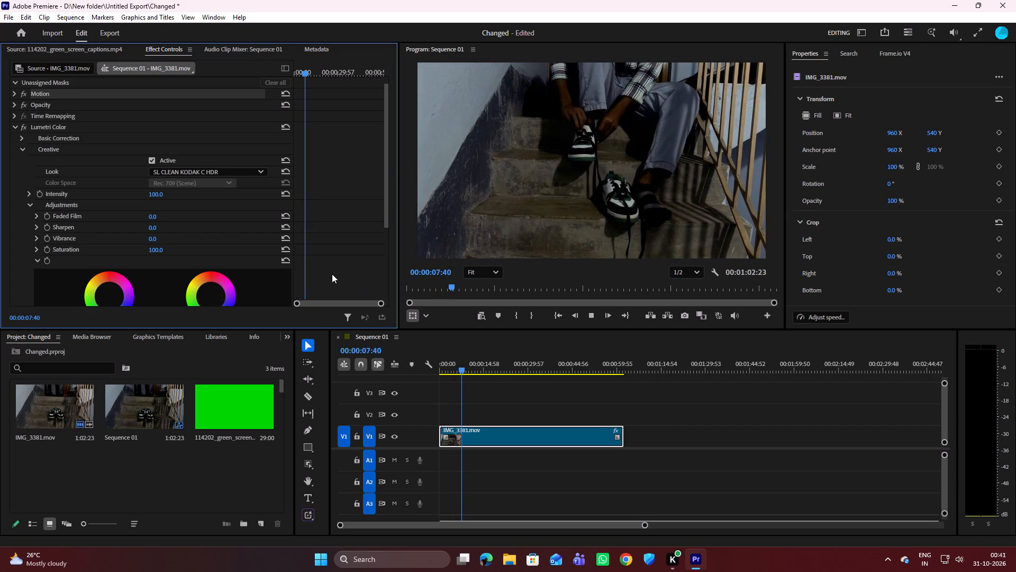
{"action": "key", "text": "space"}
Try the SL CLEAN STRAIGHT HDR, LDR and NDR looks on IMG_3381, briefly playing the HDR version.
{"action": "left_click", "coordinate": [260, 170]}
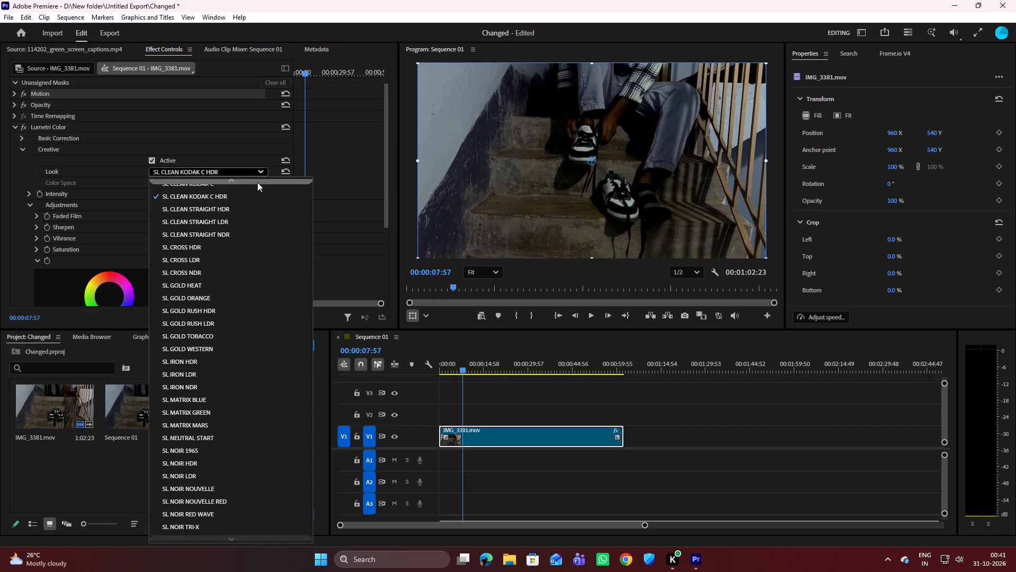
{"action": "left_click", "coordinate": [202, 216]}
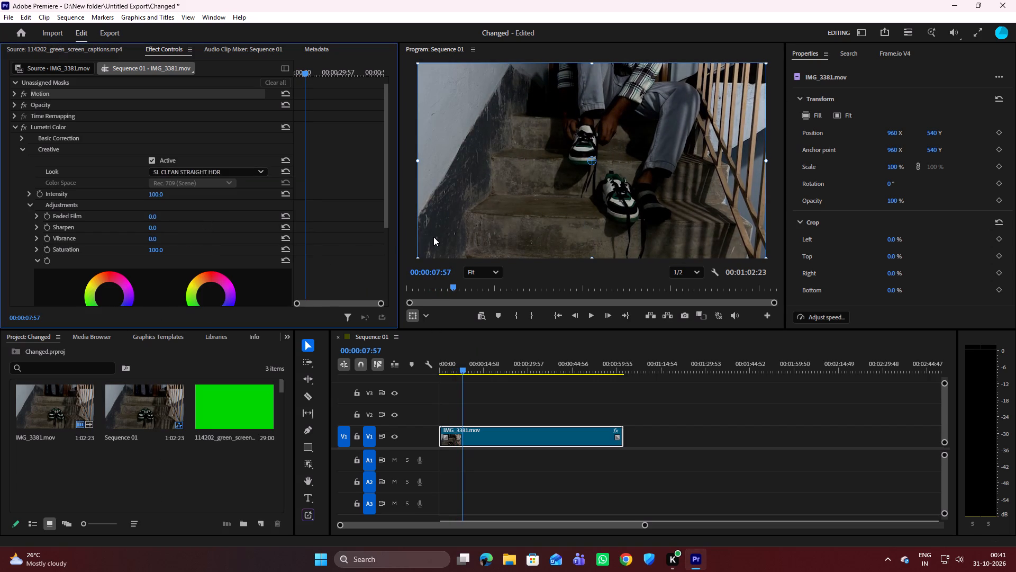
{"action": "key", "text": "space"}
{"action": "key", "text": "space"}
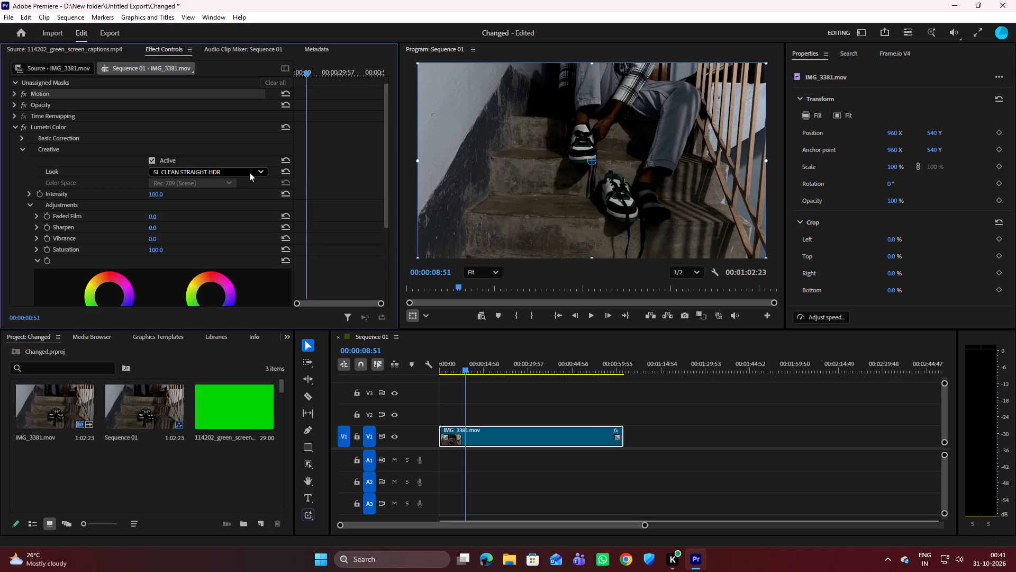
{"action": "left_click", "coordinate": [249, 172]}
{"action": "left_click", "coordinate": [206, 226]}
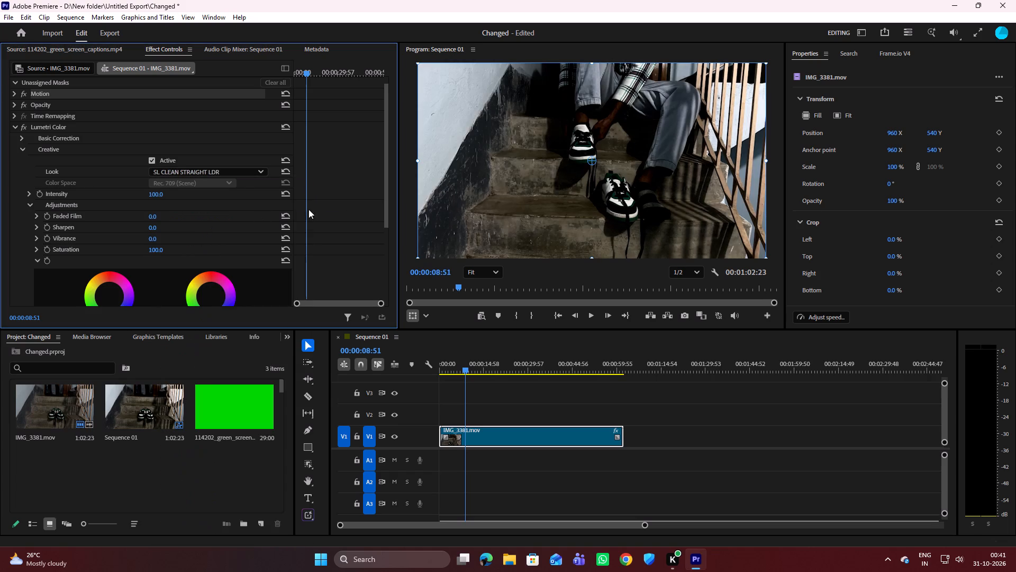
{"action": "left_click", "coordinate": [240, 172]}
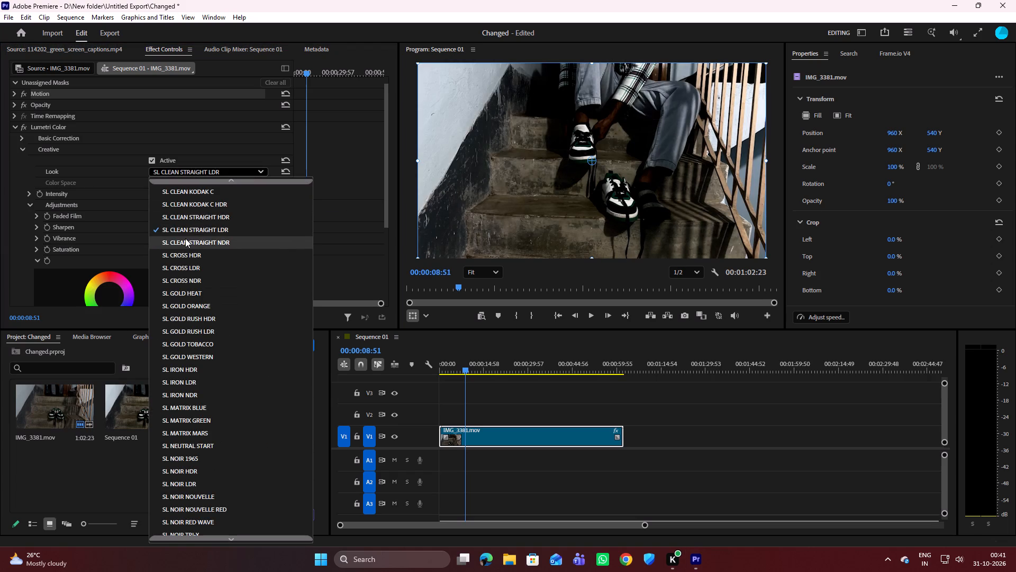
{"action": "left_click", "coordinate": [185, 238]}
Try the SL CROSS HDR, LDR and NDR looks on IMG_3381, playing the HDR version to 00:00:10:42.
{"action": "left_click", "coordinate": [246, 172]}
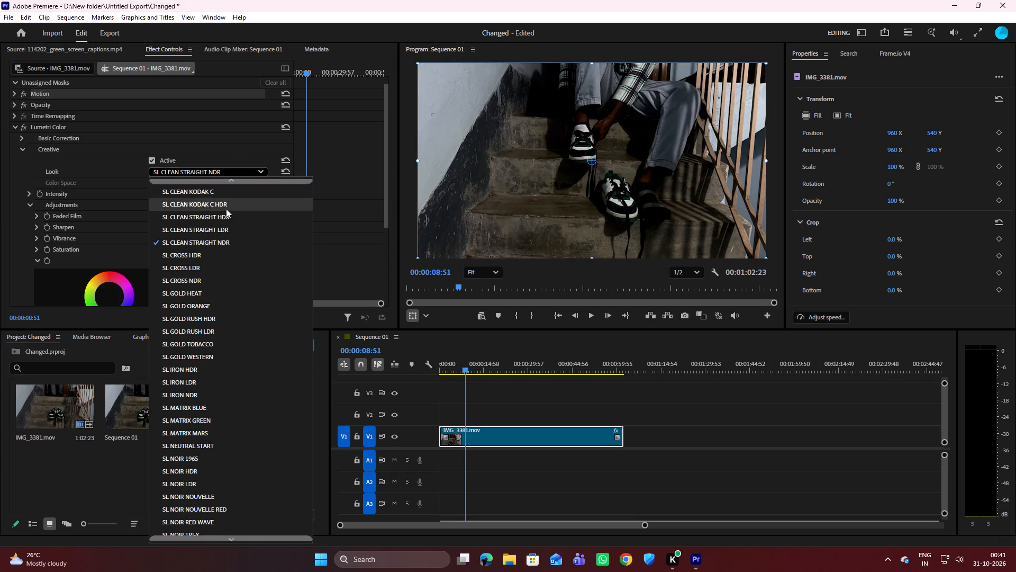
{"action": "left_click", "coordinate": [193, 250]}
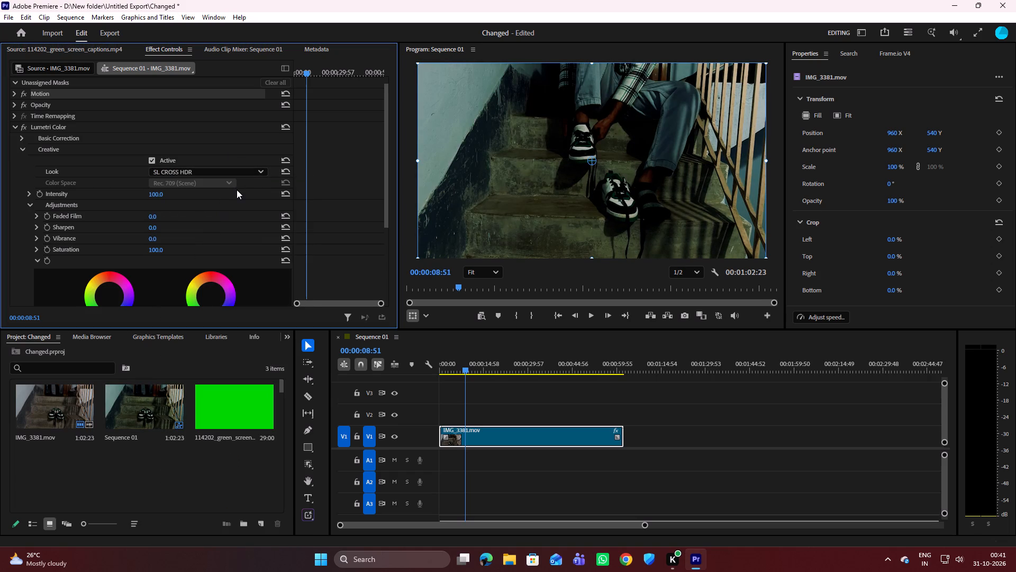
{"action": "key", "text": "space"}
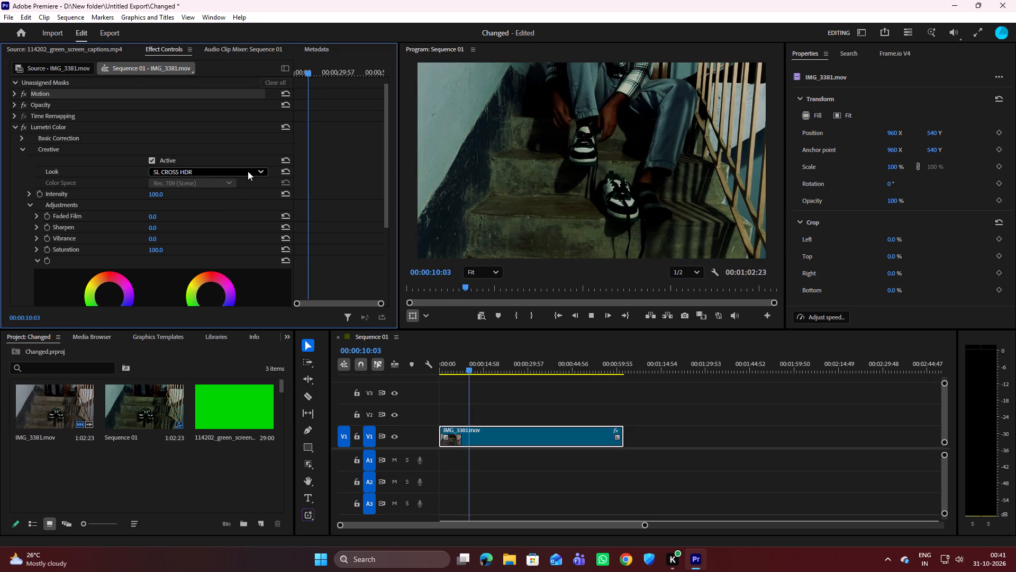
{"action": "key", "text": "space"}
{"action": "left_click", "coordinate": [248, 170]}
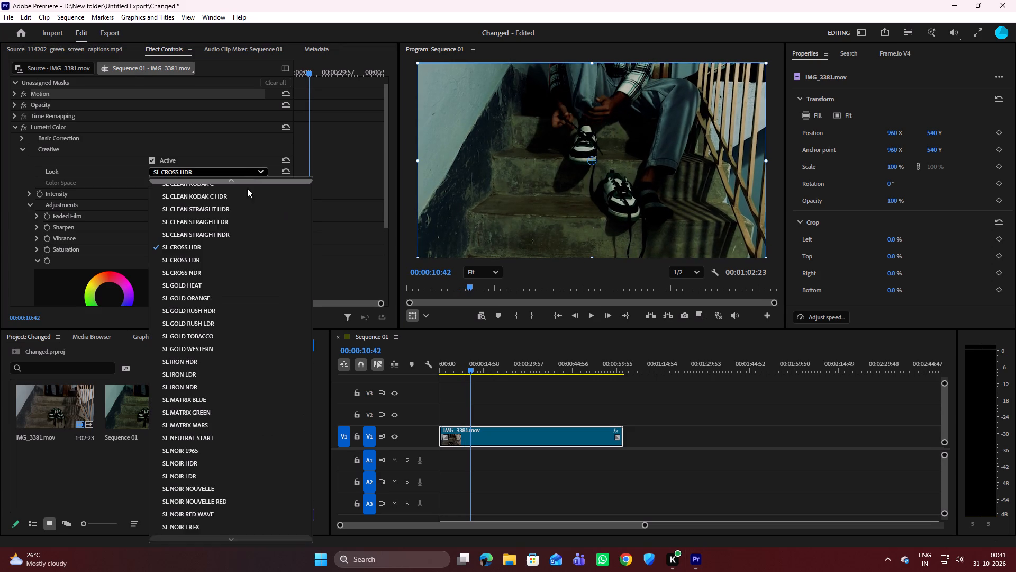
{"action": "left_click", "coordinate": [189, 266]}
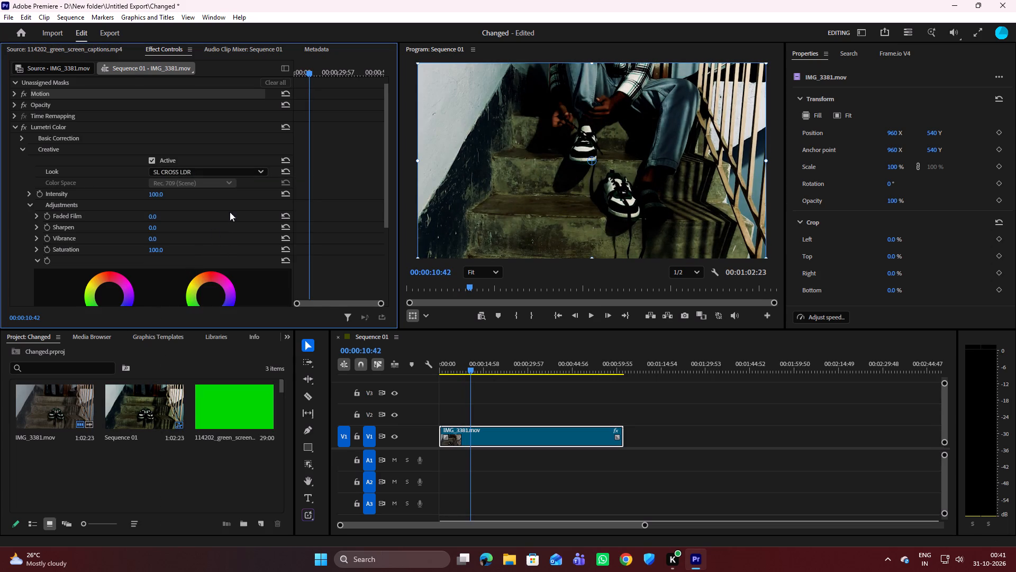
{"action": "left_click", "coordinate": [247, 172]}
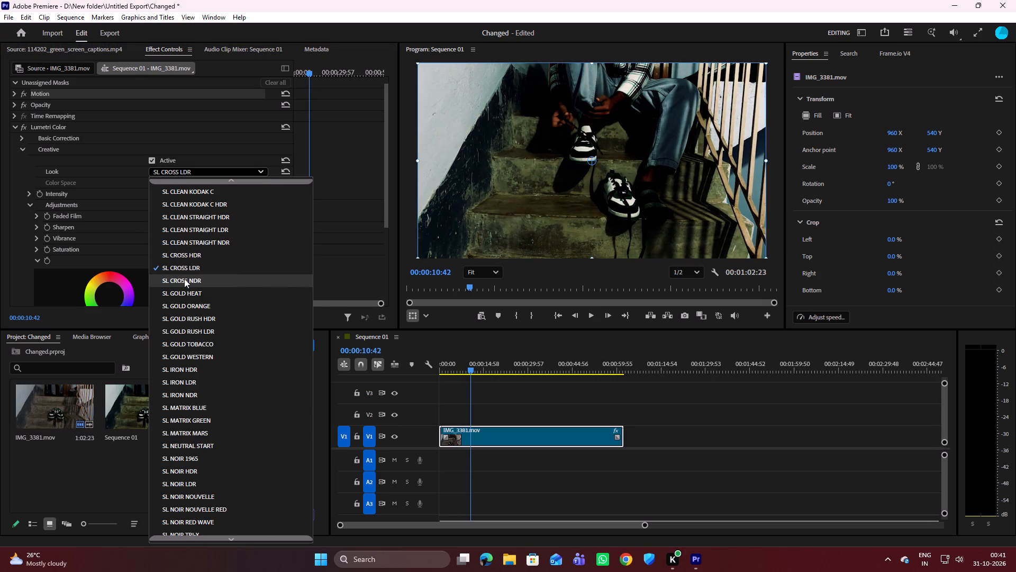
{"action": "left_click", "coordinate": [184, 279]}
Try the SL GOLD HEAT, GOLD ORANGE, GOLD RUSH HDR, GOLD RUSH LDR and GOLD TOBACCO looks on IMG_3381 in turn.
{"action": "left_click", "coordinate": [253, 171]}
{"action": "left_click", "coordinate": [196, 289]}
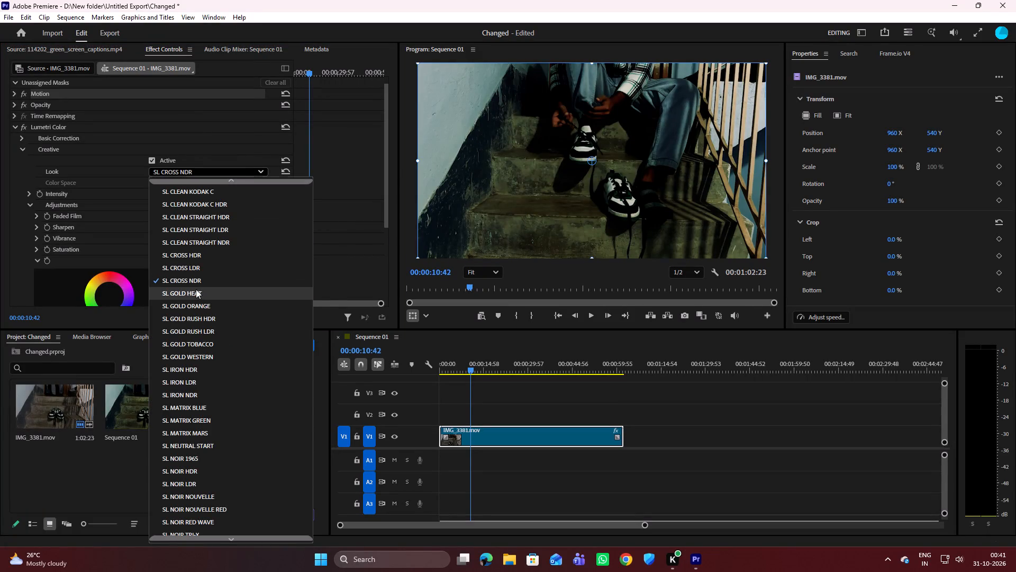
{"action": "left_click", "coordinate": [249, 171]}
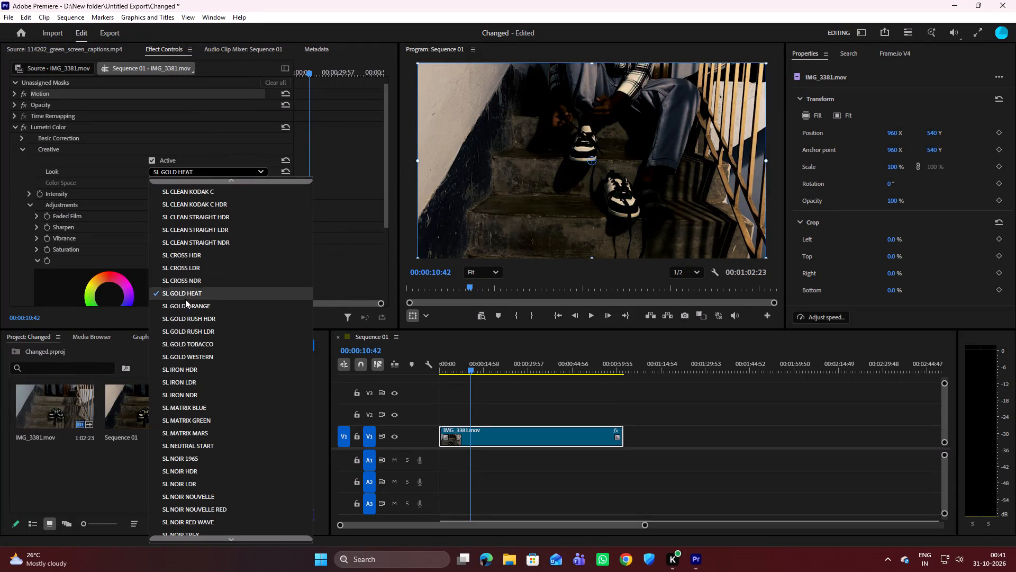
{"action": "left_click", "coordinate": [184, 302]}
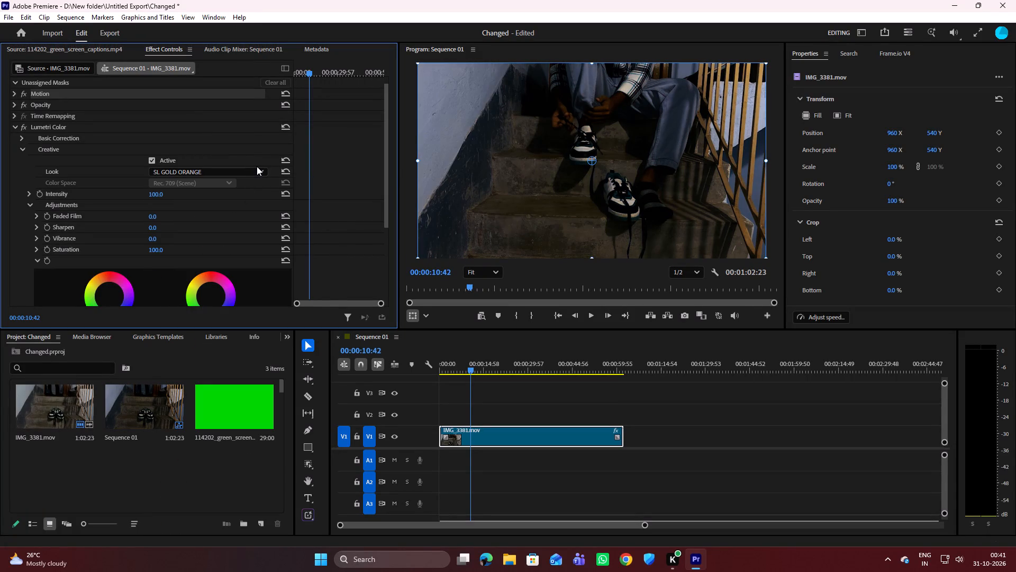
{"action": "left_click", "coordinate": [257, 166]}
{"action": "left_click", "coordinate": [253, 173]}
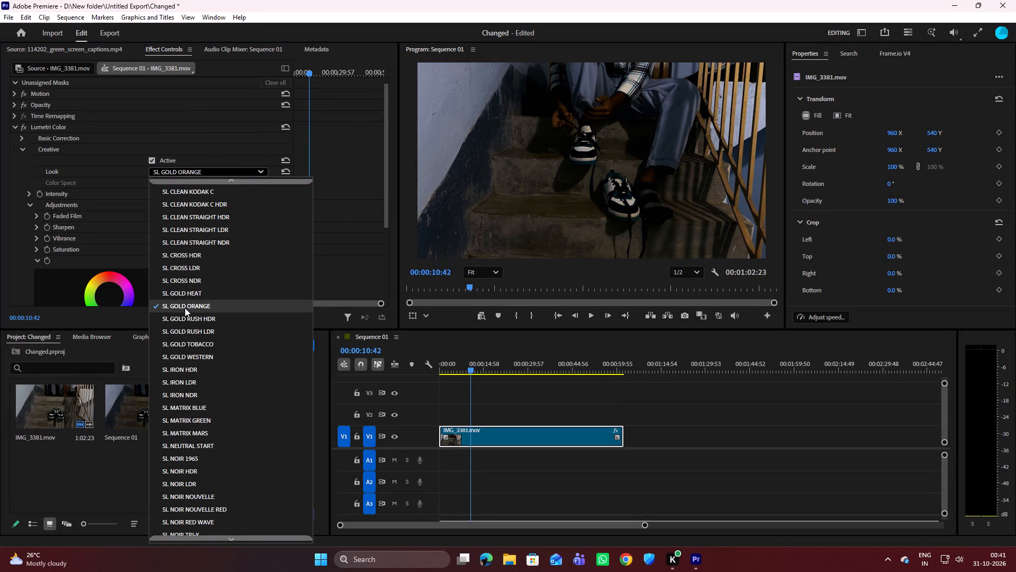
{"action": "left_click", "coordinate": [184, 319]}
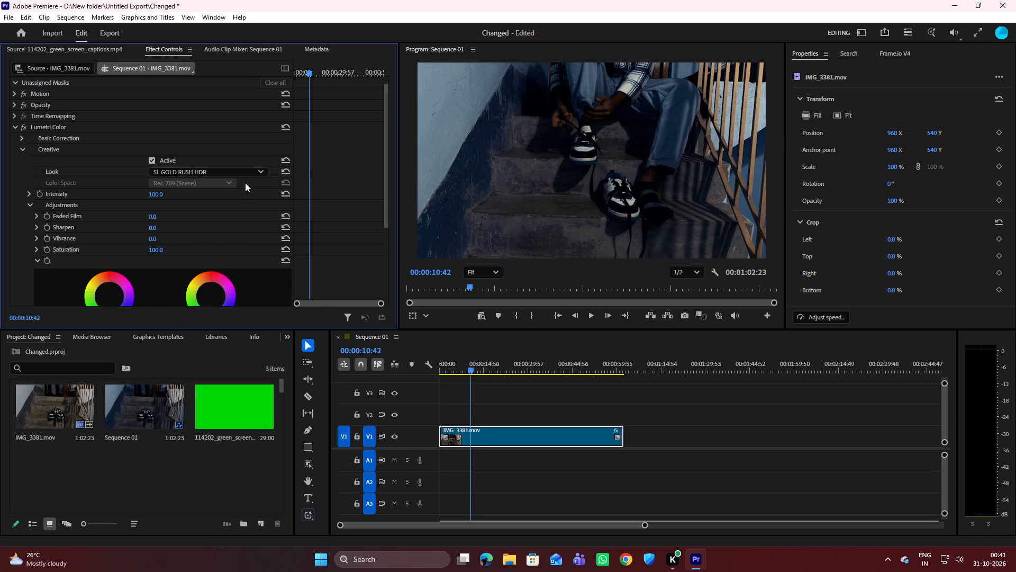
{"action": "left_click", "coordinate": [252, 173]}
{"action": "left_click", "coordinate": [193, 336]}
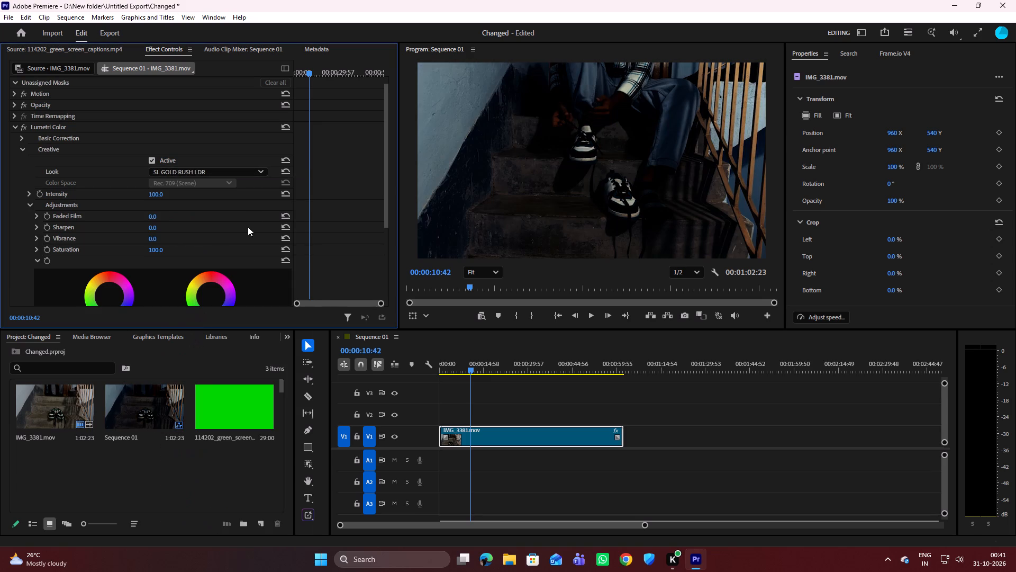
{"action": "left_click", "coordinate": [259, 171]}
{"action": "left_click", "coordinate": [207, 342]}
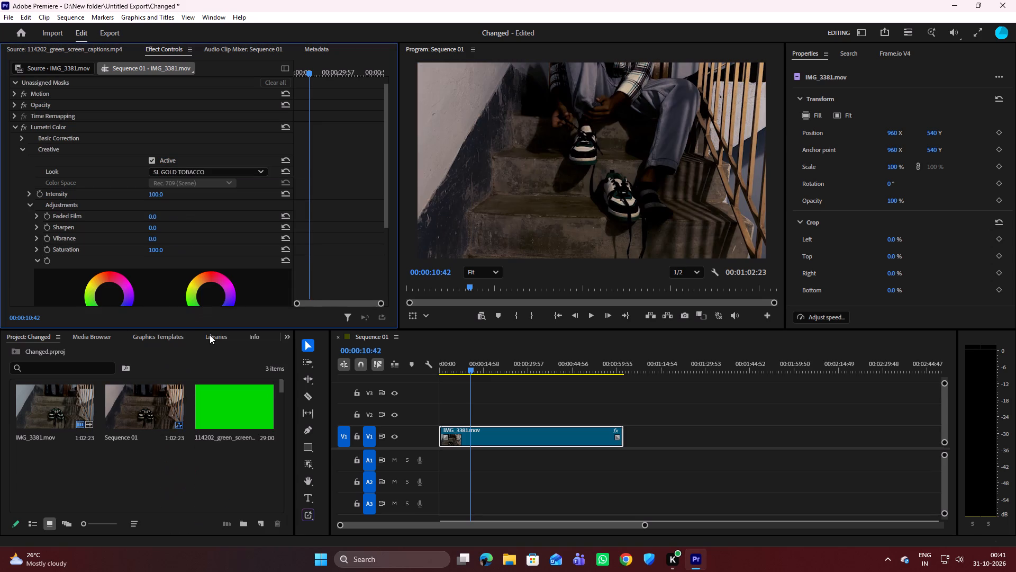
Set the Lumetri Color Creative look of IMG_3381 to SL GOLD WESTERN.
{"action": "left_click", "coordinate": [258, 174]}
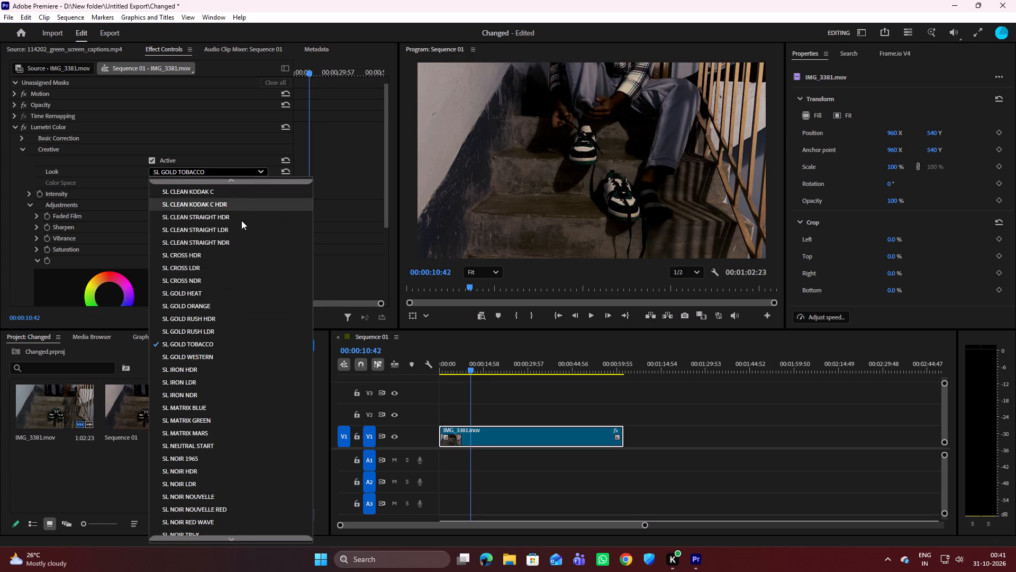
{"action": "left_click", "coordinate": [201, 361]}
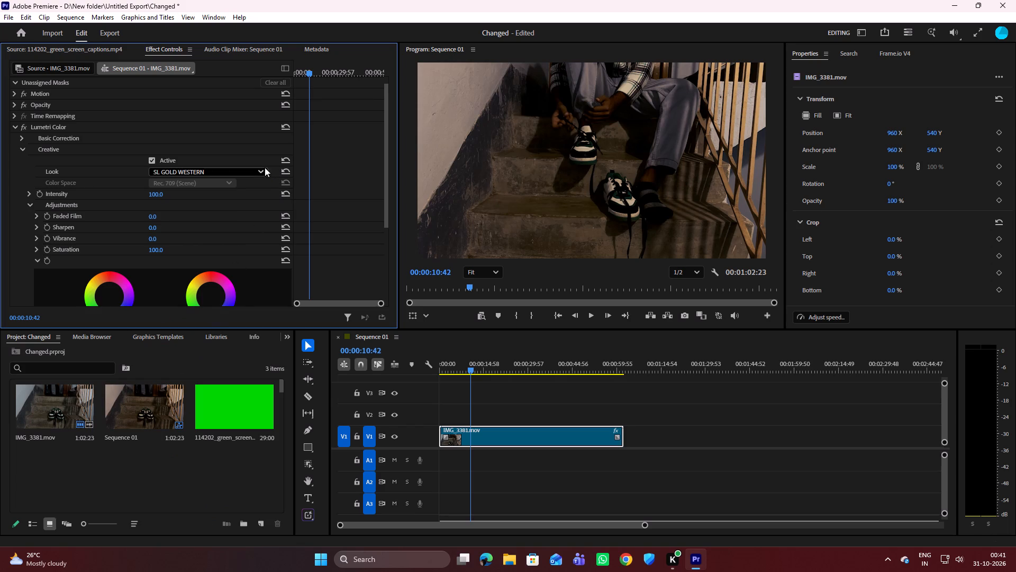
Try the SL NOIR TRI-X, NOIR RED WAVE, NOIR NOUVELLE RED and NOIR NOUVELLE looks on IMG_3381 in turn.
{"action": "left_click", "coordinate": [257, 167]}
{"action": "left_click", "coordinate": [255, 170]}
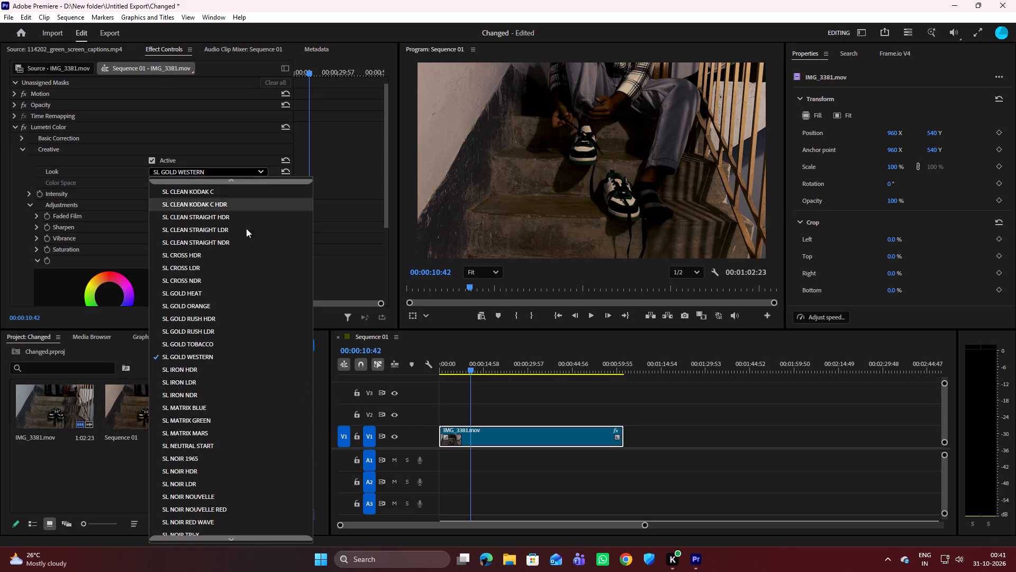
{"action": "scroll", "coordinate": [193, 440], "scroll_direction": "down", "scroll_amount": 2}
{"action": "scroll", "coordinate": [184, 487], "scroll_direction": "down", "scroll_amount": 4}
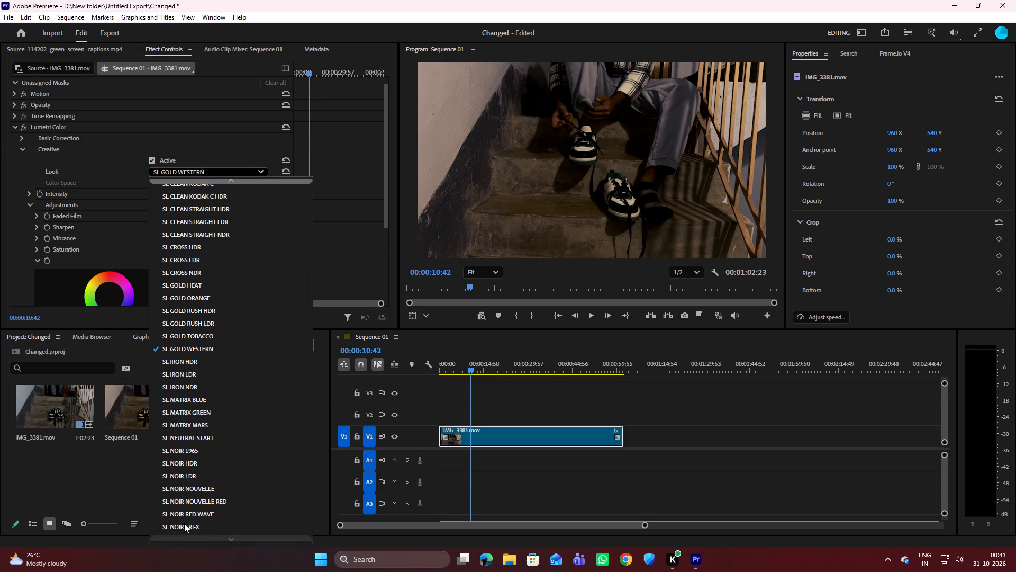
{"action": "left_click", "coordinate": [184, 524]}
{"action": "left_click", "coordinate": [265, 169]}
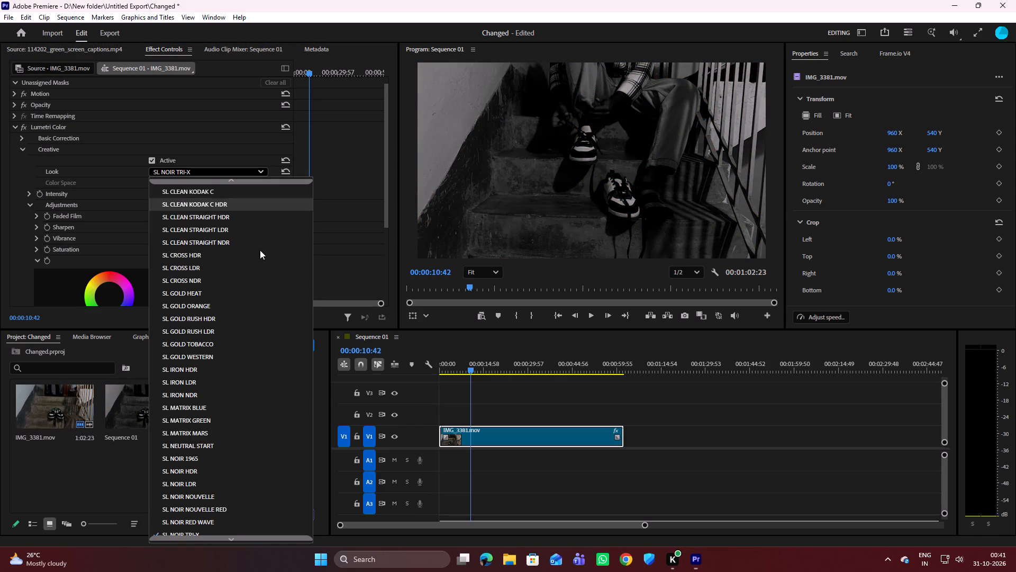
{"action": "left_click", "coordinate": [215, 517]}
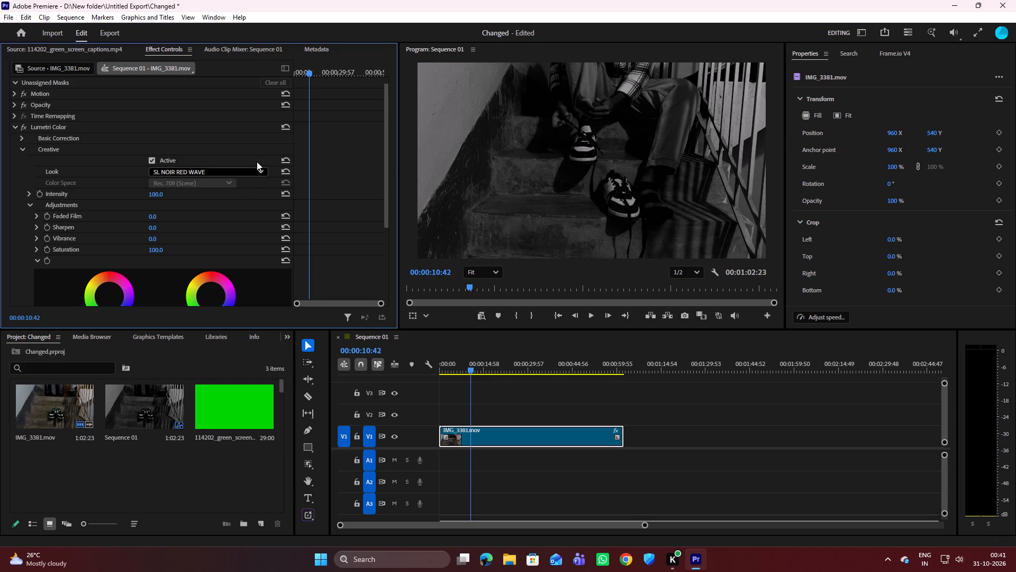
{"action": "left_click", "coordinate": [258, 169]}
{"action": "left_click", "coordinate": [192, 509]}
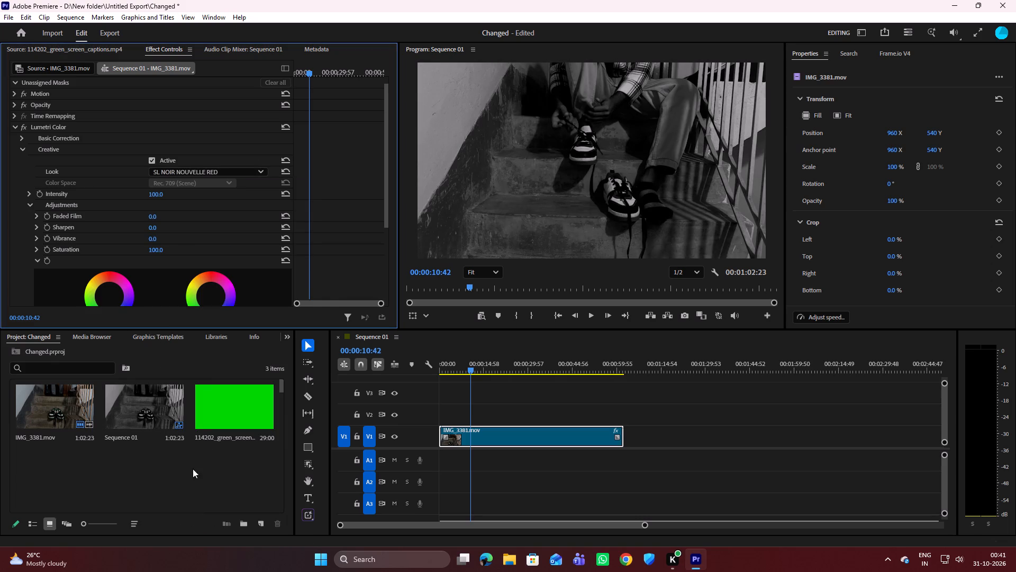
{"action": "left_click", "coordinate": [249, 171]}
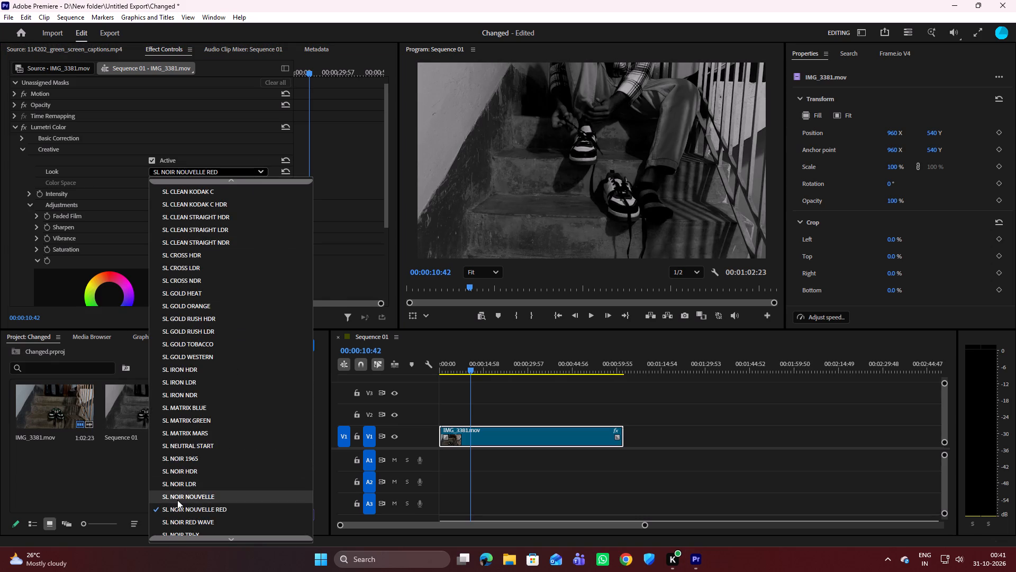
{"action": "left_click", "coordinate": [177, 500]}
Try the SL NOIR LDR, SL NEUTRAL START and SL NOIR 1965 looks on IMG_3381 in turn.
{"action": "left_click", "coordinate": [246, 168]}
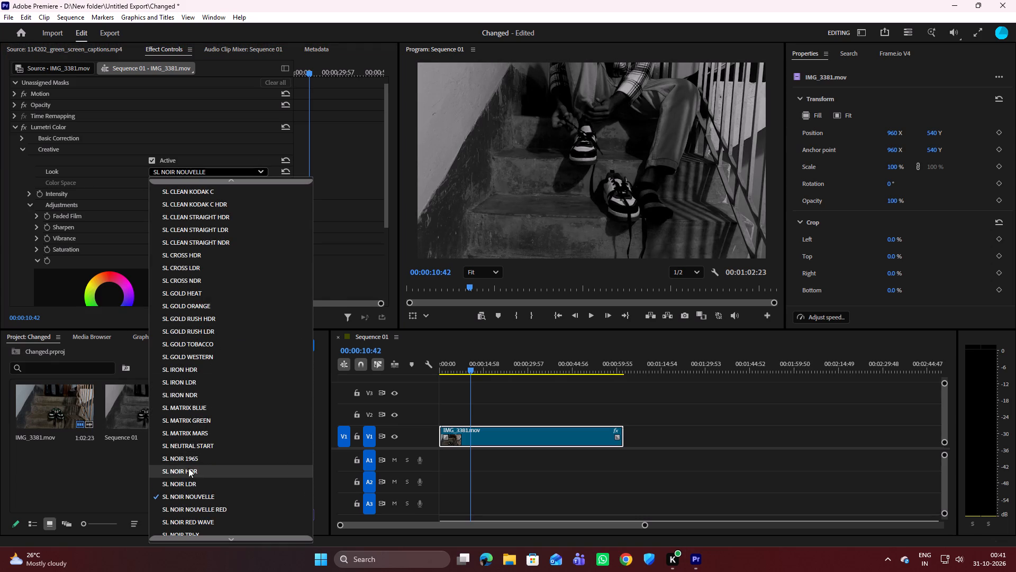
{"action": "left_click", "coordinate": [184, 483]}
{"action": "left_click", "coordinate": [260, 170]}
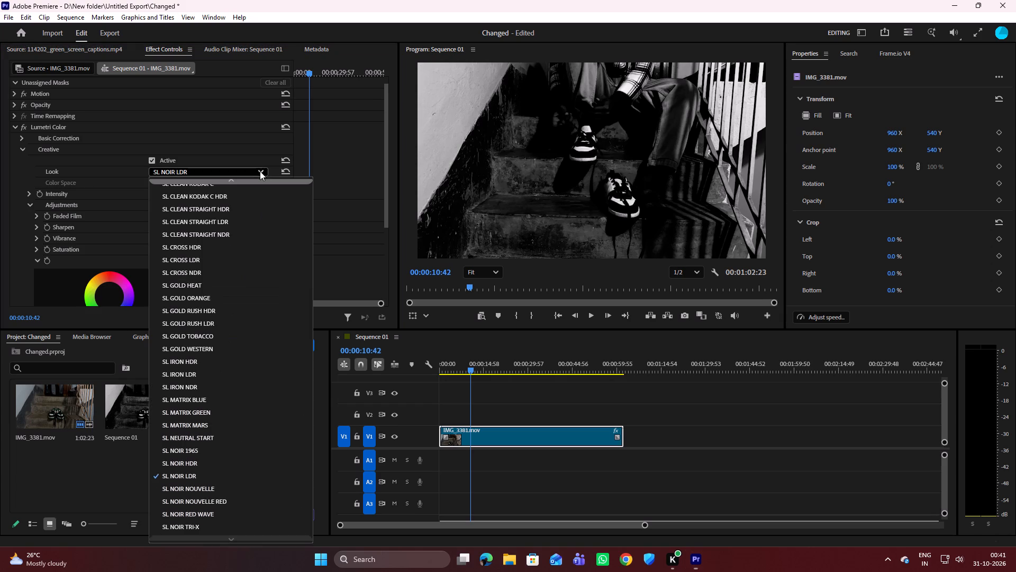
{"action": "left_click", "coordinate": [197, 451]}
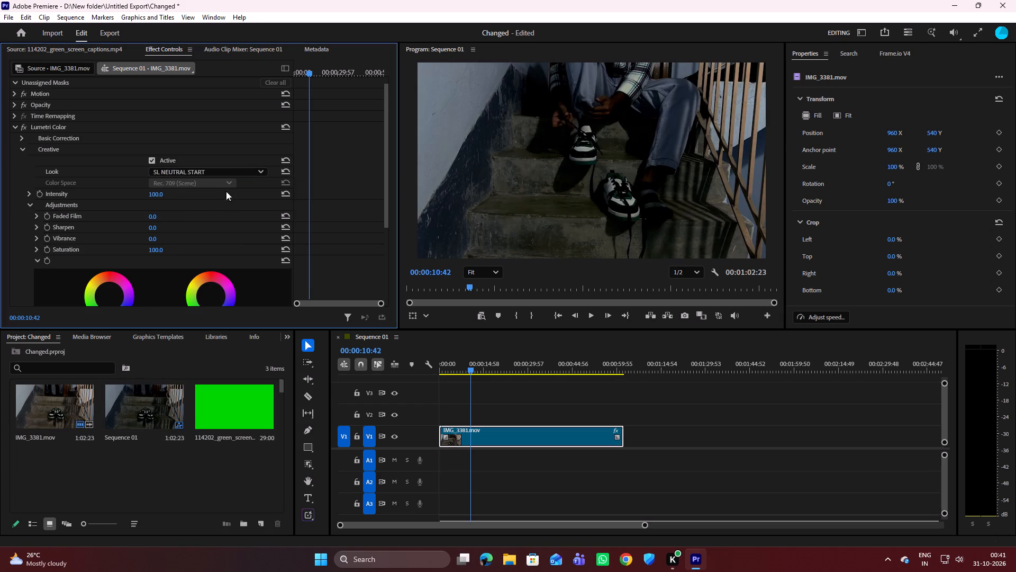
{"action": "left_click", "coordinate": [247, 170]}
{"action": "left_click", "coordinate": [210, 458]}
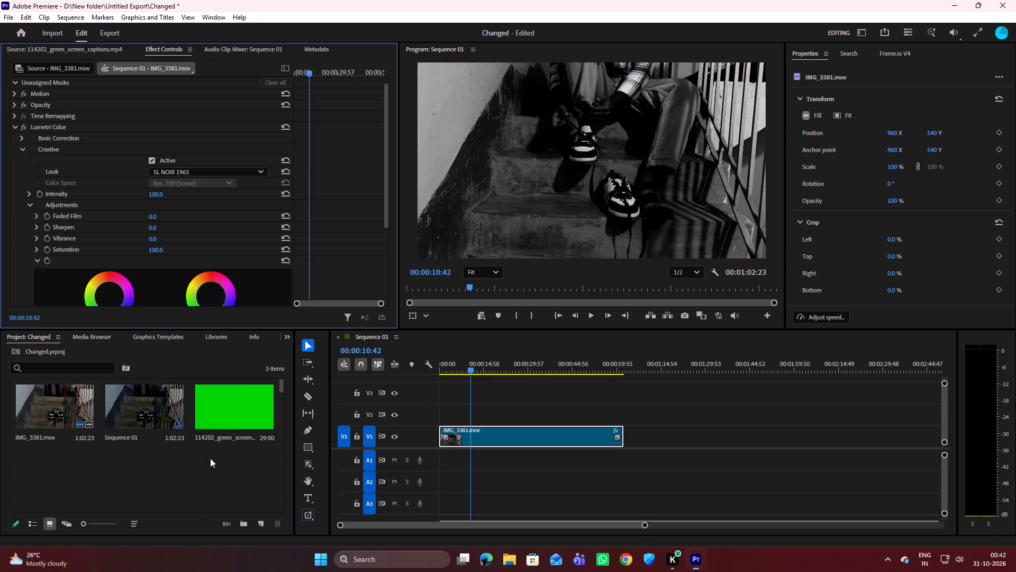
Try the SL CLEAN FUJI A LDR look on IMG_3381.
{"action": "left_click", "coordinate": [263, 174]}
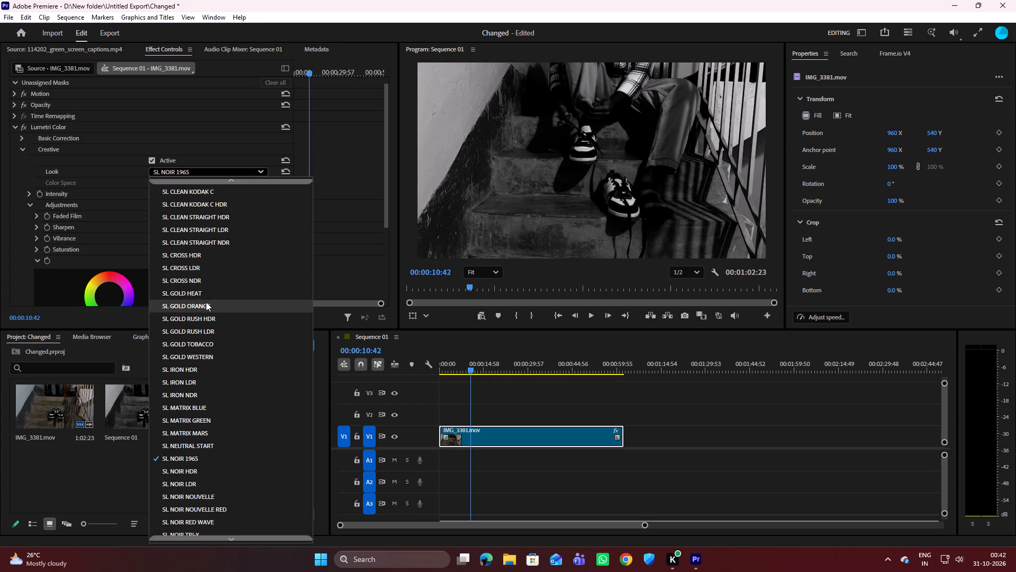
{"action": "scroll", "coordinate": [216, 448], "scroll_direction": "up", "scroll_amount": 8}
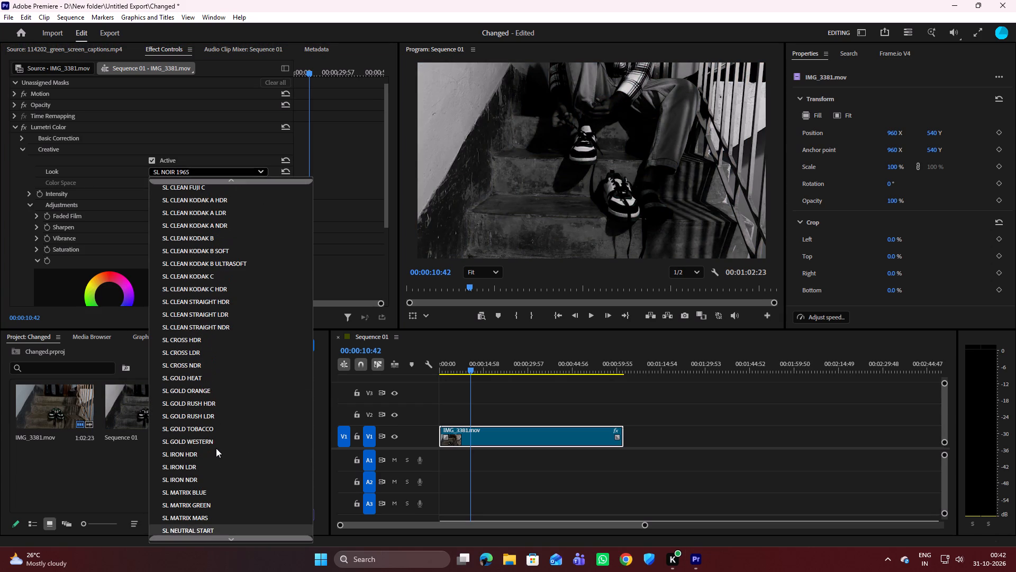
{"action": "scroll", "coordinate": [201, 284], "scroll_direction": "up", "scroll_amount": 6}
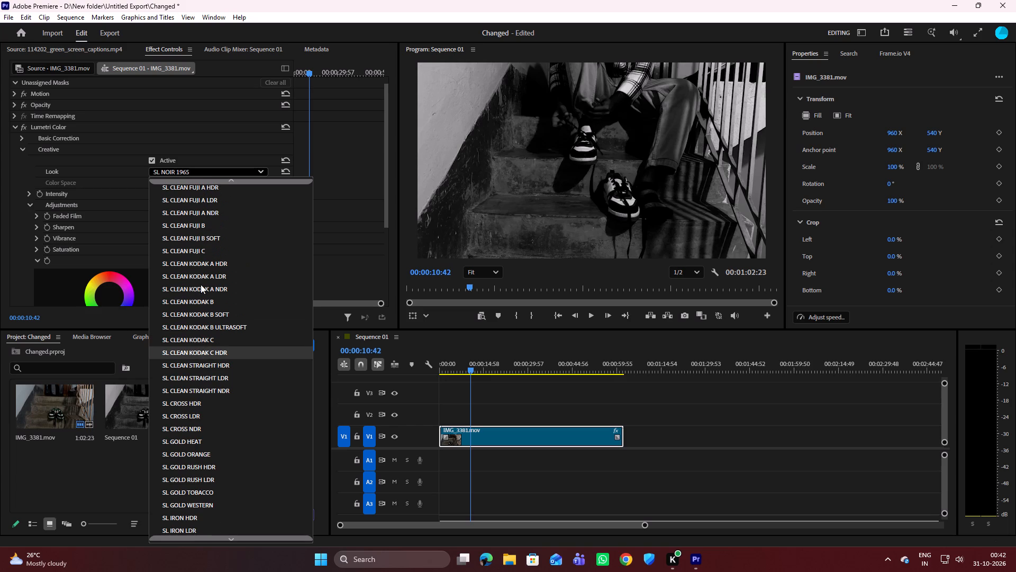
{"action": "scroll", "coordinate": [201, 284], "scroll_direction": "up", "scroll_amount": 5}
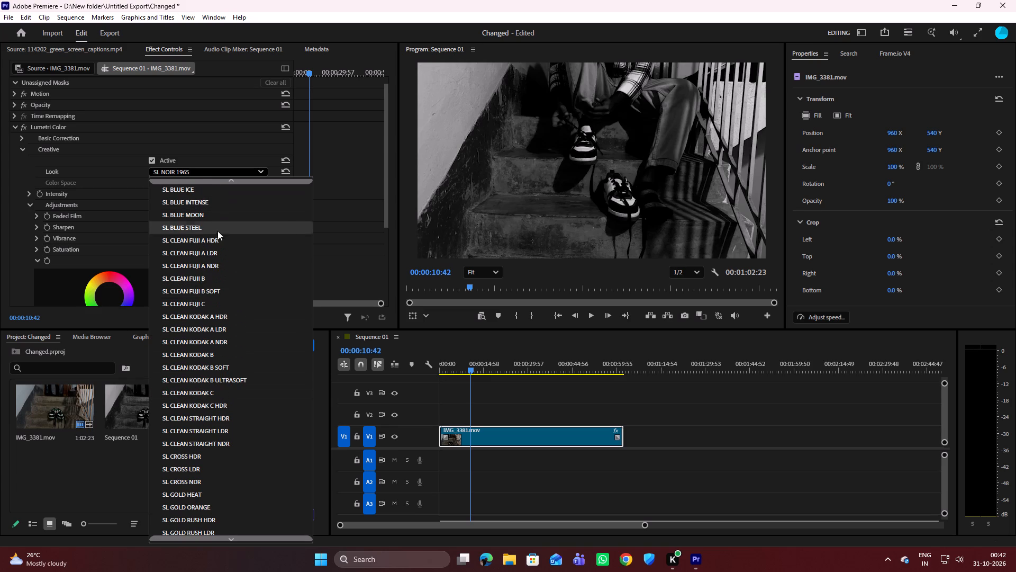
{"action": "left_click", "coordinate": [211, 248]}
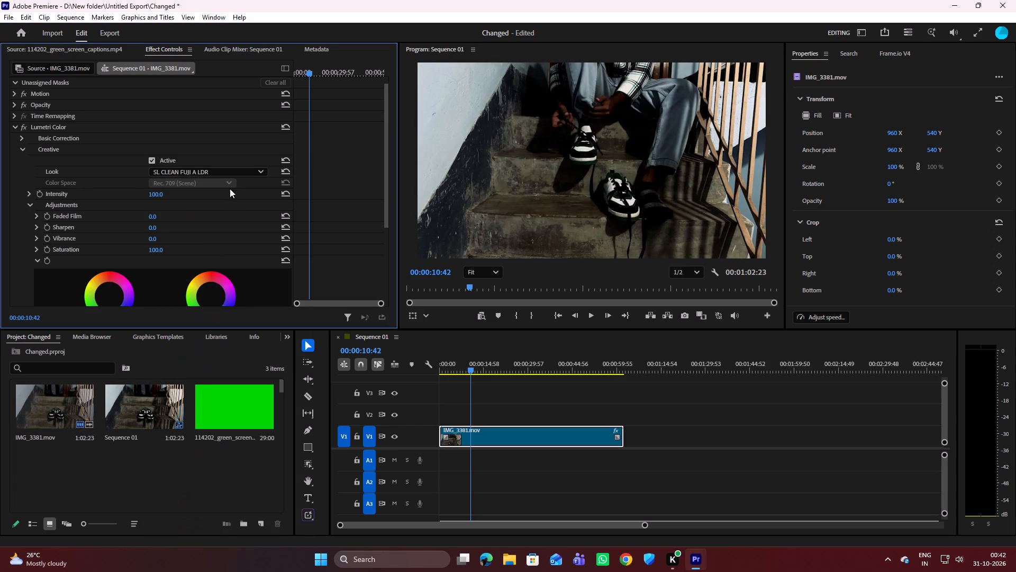
Set the Lumetri Color Creative look of IMG_3381 to SL CLEAN FUJI A HDR.
{"action": "left_click", "coordinate": [246, 173]}
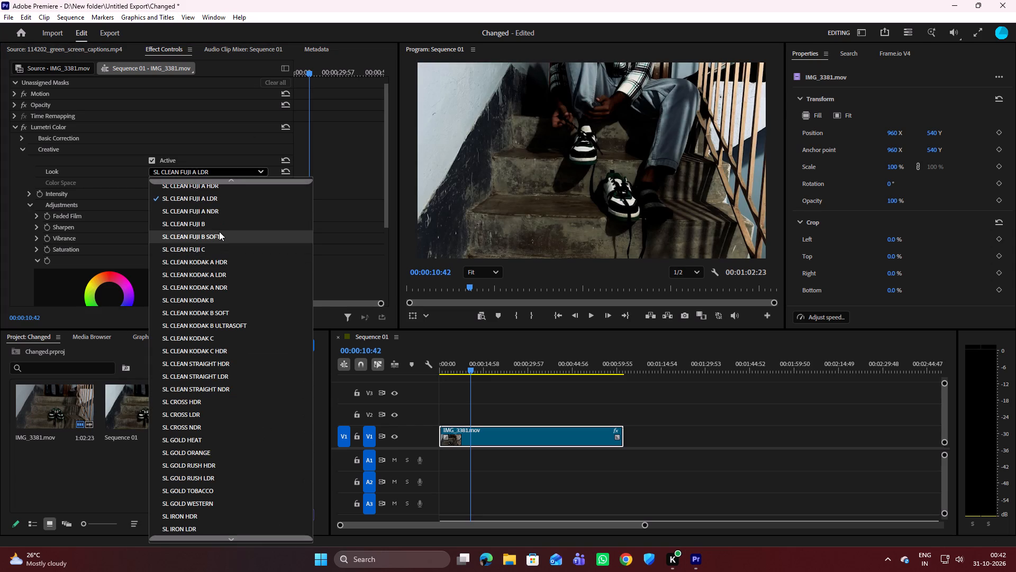
{"action": "scroll", "coordinate": [205, 244], "scroll_direction": "up", "scroll_amount": 1}
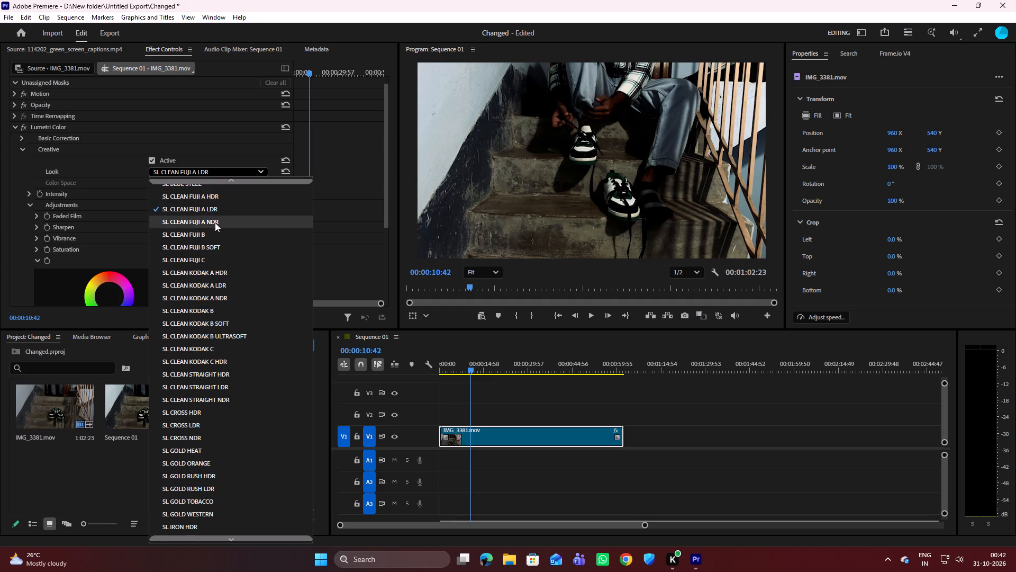
{"action": "scroll", "coordinate": [215, 222], "scroll_direction": "up", "scroll_amount": 1}
{"action": "left_click", "coordinate": [212, 205]}
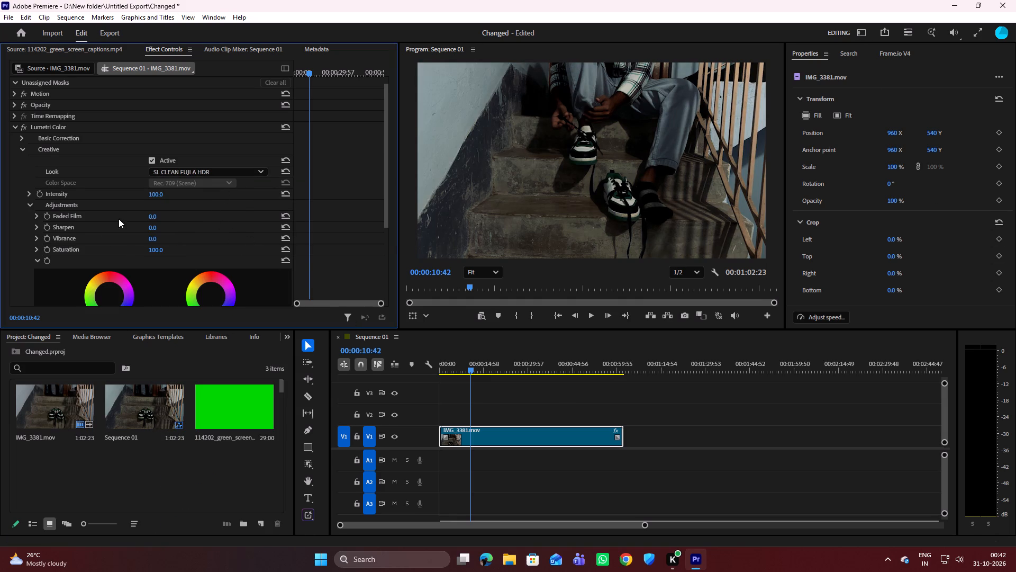
Adjust the Creative look Intensity of IMG_3381, comparing low and high strengths, and set it to 64.
{"action": "scroll", "coordinate": [145, 276], "scroll_direction": "down", "scroll_amount": 2}
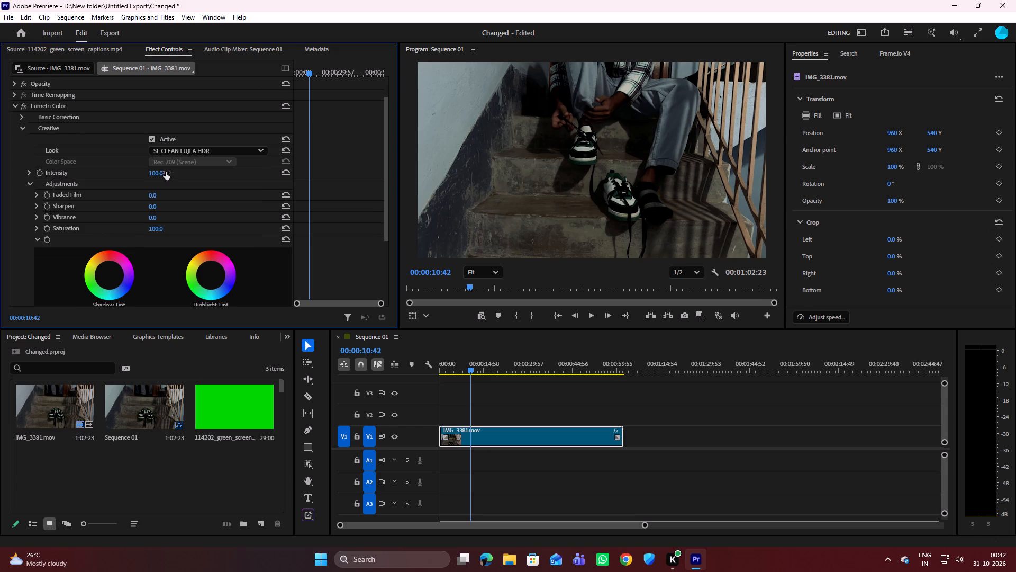
{"action": "left_click_drag", "start_coordinate": [166, 172], "coordinate": [111, 179]}
{"action": "left_click_drag", "start_coordinate": [111, 179], "coordinate": [139, 180]}
{"action": "left_click_drag", "start_coordinate": [139, 180], "coordinate": [155, 164]}
{"action": "left_click_drag", "start_coordinate": [155, 164], "coordinate": [144, 167]}
{"action": "left_click_drag", "start_coordinate": [144, 167], "coordinate": [97, 188]}
{"action": "left_click_drag", "start_coordinate": [97, 188], "coordinate": [110, 176]}
Adjust Faded Film in the Creative adjustments of IMG_3381 and set it to 35.
{"action": "left_click_drag", "start_coordinate": [150, 194], "coordinate": [158, 185]}
{"action": "left_click_drag", "start_coordinate": [158, 185], "coordinate": [151, 186]}
{"action": "left_click_drag", "start_coordinate": [151, 186], "coordinate": [122, 190]}
{"action": "left_click_drag", "start_coordinate": [122, 190], "coordinate": [140, 186]}
{"action": "left_click", "coordinate": [163, 193]}
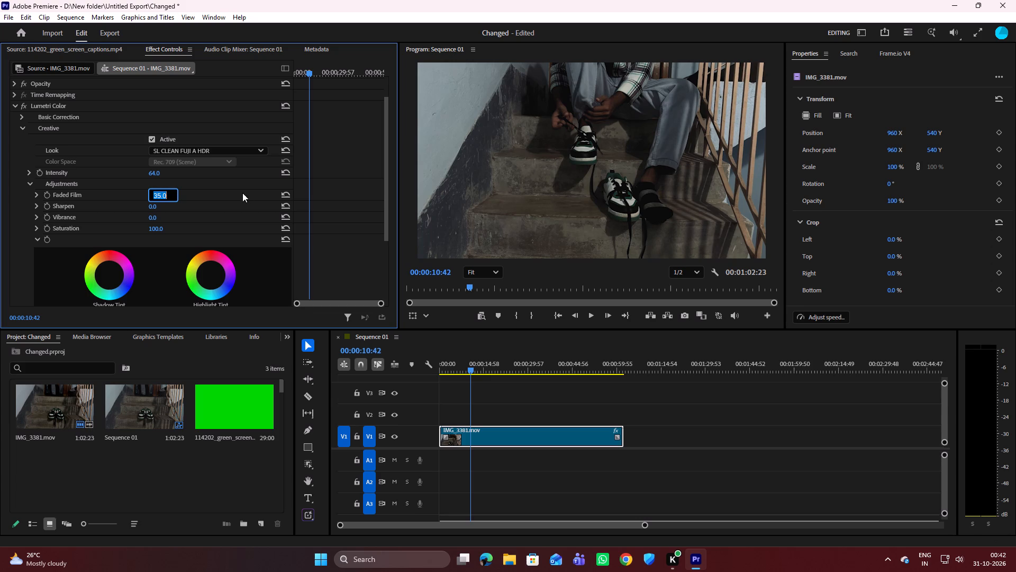
{"action": "left_click", "coordinate": [284, 189]}
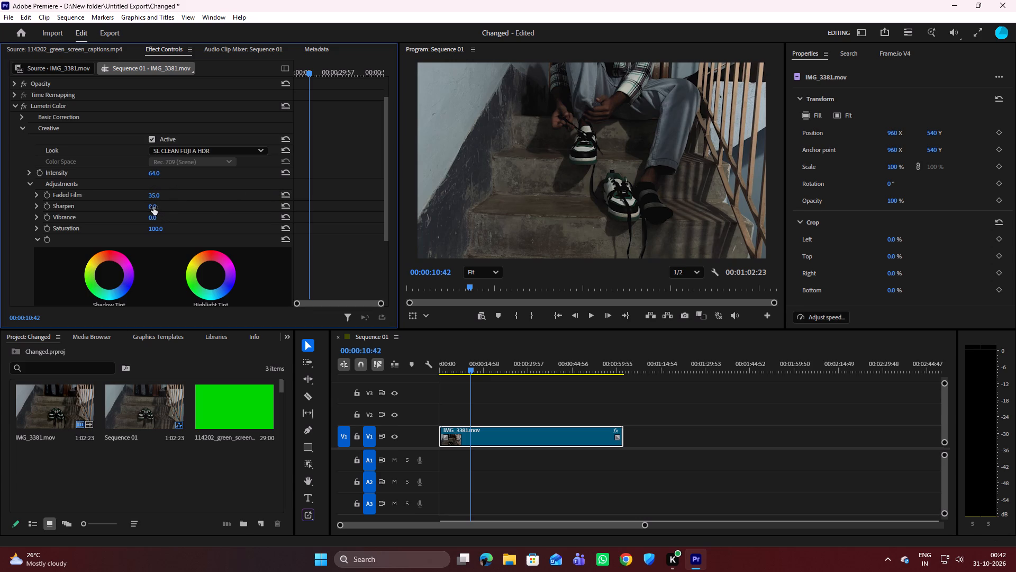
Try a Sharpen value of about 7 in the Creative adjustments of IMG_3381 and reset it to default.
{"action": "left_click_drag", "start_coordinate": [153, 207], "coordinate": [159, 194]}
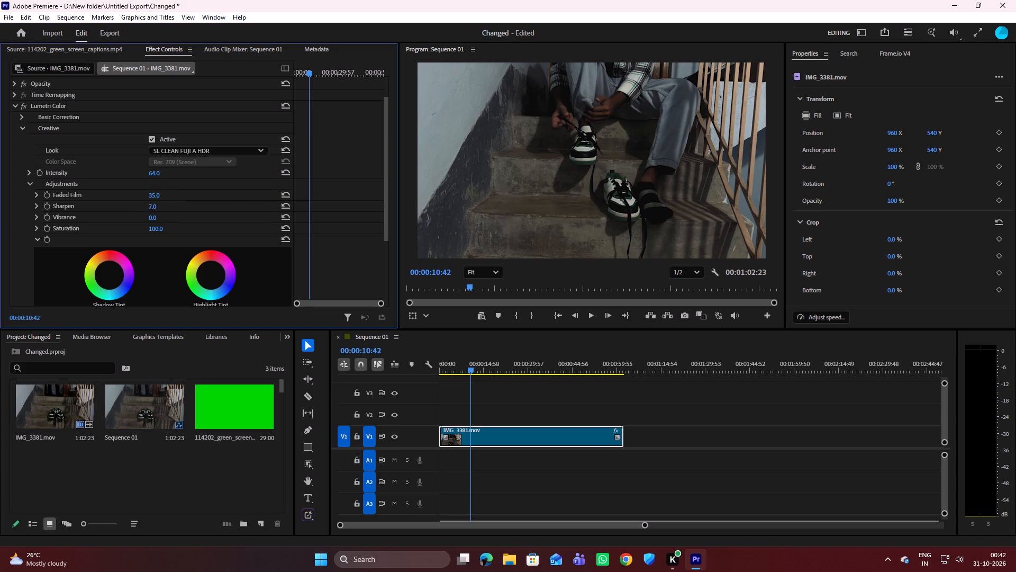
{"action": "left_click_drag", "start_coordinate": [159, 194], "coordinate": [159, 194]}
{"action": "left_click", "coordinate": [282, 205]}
Compare negative and positive Vibrance in the Creative adjustments of IMG_3381 and set it to 40.
{"action": "left_click_drag", "start_coordinate": [152, 218], "coordinate": [135, 207]}
{"action": "left_click_drag", "start_coordinate": [135, 207], "coordinate": [170, 191]}
{"action": "left_click_drag", "start_coordinate": [170, 191], "coordinate": [173, 192]}
Lower the Vibrance of IMG_3381 in the Lumetri Creative adjustments to 10.
{"action": "left_click_drag", "start_coordinate": [173, 192], "coordinate": [169, 191]}
{"action": "left_click_drag", "start_coordinate": [169, 191], "coordinate": [156, 195]}
{"action": "left_click_drag", "start_coordinate": [156, 195], "coordinate": [156, 195]}
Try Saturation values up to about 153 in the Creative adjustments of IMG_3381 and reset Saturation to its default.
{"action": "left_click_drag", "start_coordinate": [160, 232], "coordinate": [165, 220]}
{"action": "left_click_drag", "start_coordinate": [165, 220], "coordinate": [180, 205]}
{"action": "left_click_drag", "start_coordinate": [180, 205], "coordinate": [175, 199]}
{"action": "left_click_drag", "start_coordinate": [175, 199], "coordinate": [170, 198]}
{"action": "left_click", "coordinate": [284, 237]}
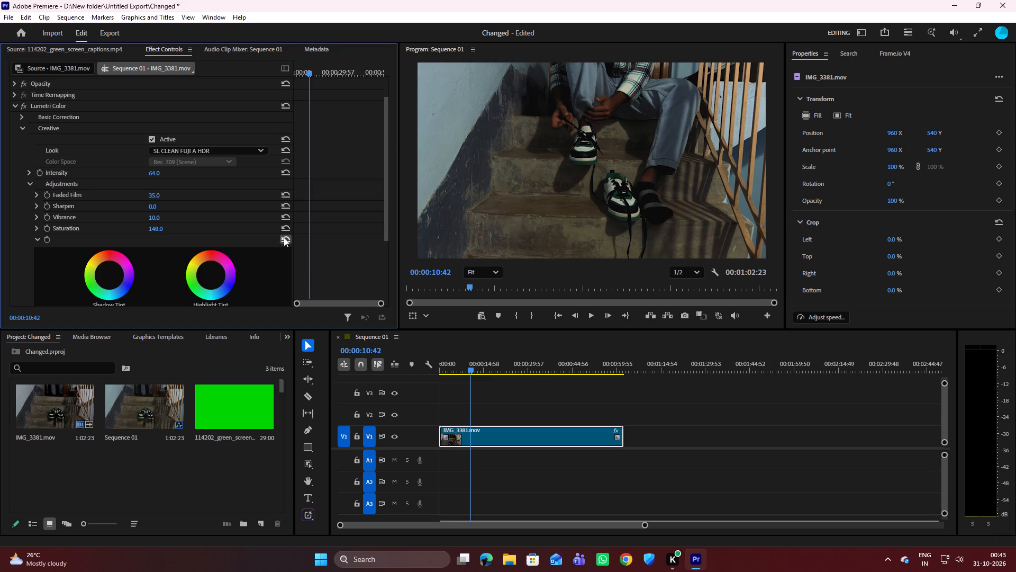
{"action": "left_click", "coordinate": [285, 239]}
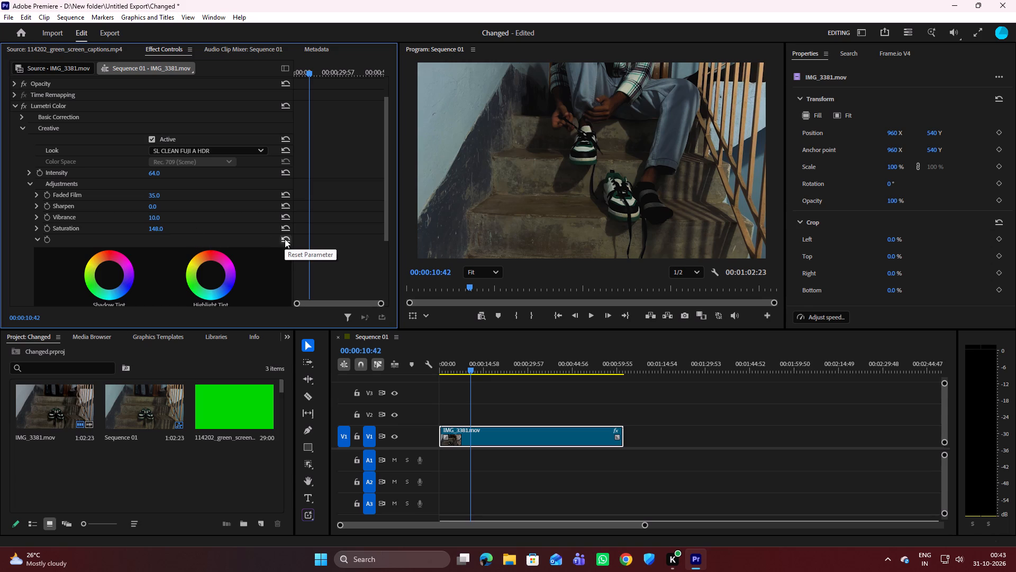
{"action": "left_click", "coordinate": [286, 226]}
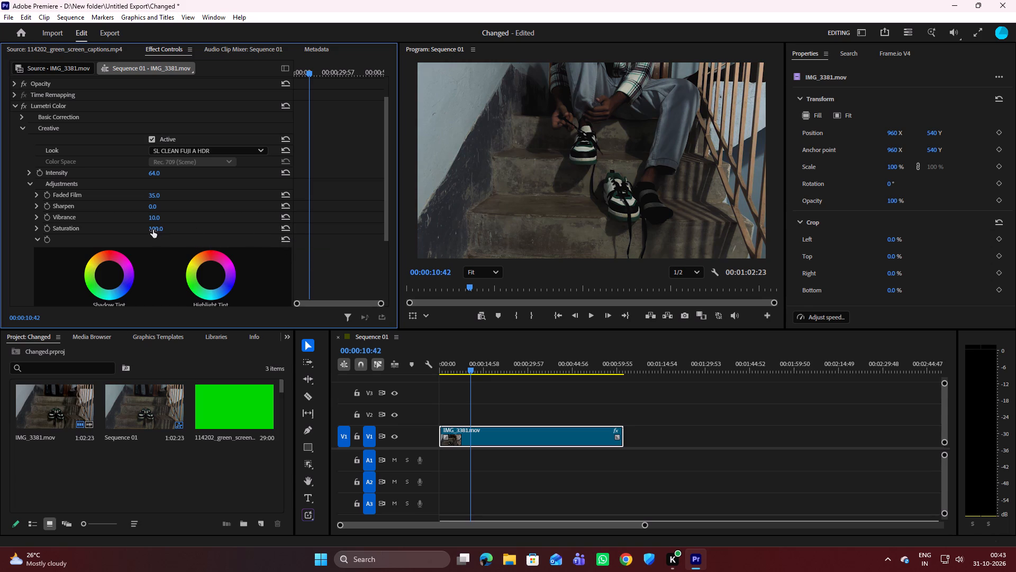
Raise the Saturation of IMG_3381 in the Creative adjustments to 116.
{"action": "left_click_drag", "start_coordinate": [153, 230], "coordinate": [156, 228]}
{"action": "left_click_drag", "start_coordinate": [156, 228], "coordinate": [158, 227]}
{"action": "left_click_drag", "start_coordinate": [158, 227], "coordinate": [160, 226]}
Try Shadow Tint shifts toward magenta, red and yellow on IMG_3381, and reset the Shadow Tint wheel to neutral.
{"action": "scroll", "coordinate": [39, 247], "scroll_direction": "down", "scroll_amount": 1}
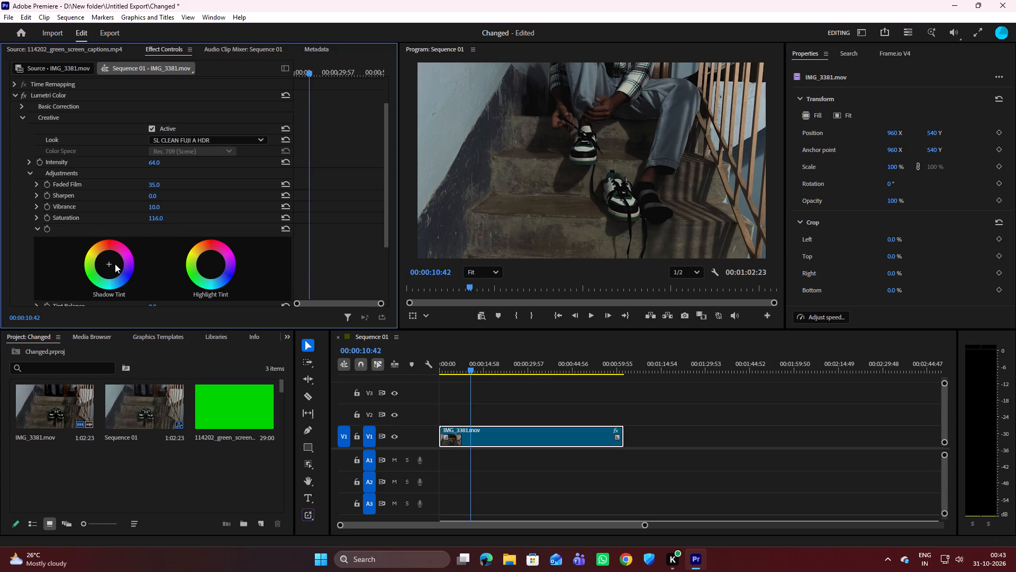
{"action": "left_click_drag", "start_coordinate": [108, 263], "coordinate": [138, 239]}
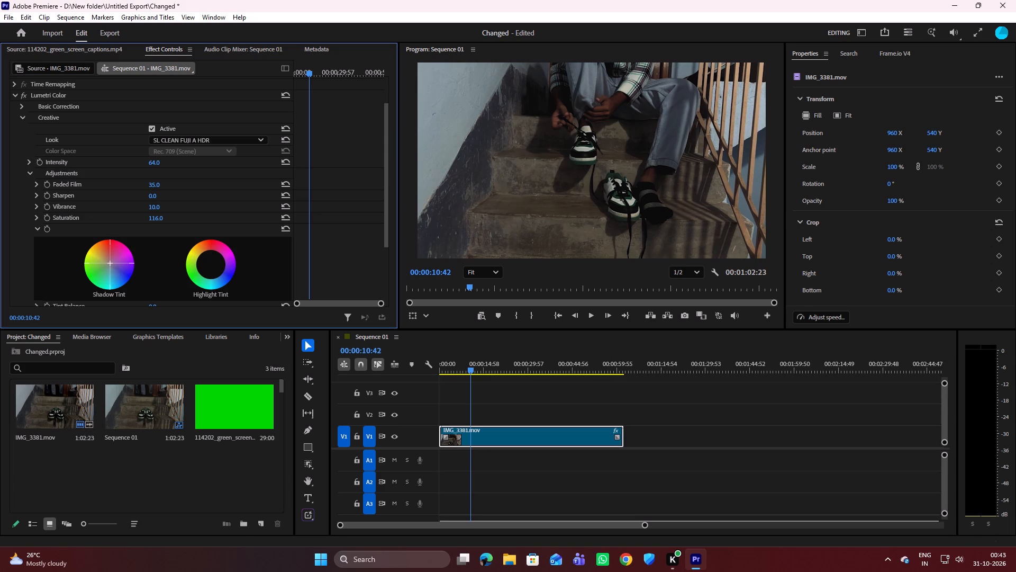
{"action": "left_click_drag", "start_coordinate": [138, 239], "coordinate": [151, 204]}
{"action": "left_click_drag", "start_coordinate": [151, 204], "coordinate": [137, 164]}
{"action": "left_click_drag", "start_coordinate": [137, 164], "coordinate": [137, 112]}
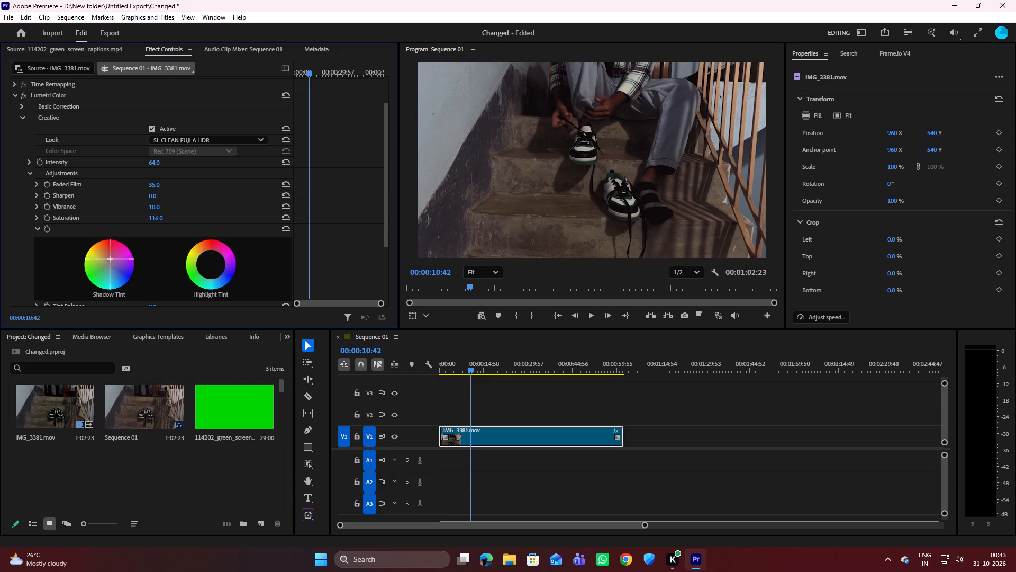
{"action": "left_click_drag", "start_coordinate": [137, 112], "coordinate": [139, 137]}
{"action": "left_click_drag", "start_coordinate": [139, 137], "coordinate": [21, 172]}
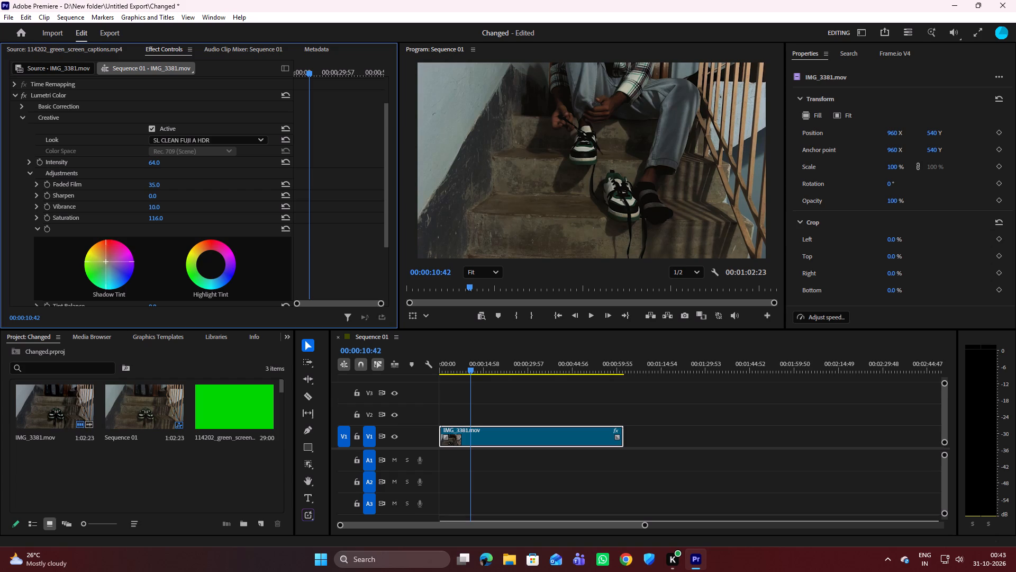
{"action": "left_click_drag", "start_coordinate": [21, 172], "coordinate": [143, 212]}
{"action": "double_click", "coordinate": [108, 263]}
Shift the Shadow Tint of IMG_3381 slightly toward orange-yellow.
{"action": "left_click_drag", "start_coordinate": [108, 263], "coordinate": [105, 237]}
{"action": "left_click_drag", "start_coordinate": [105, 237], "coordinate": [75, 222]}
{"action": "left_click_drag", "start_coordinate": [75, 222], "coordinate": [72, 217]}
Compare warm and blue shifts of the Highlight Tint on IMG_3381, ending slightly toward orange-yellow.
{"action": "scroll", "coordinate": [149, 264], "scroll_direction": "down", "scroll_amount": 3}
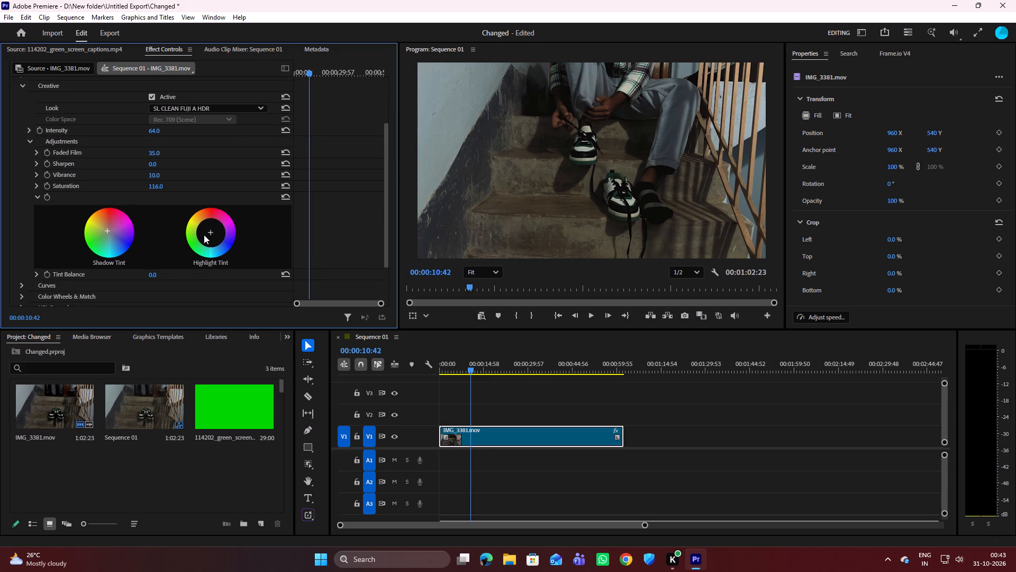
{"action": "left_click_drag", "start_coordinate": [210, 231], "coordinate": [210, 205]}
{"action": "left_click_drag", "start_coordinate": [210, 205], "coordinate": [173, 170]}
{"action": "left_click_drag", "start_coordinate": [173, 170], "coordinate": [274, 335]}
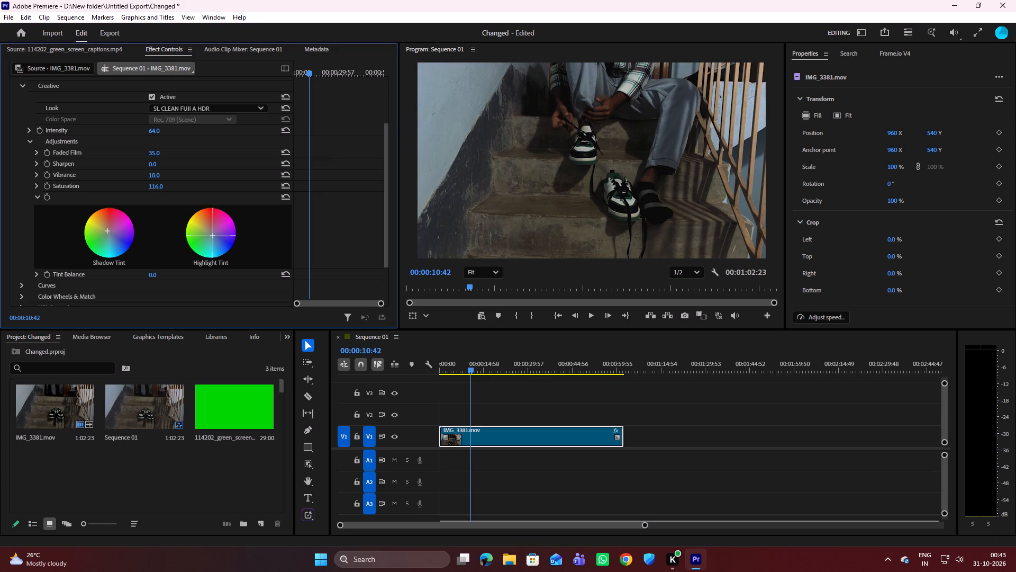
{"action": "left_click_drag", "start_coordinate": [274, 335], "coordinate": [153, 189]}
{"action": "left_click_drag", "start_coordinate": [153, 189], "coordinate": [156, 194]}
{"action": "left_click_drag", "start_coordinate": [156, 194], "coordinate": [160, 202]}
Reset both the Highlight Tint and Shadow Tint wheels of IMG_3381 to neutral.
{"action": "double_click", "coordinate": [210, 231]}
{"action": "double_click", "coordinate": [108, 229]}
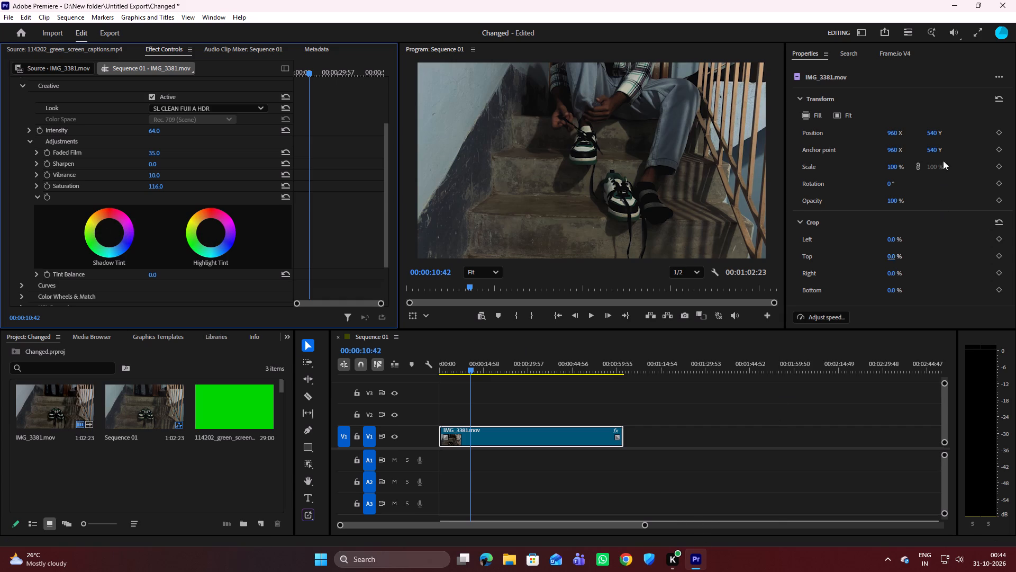
Close Premiere Pro without saving the changes to Changed.prproj.
{"action": "left_click", "coordinate": [996, 5]}
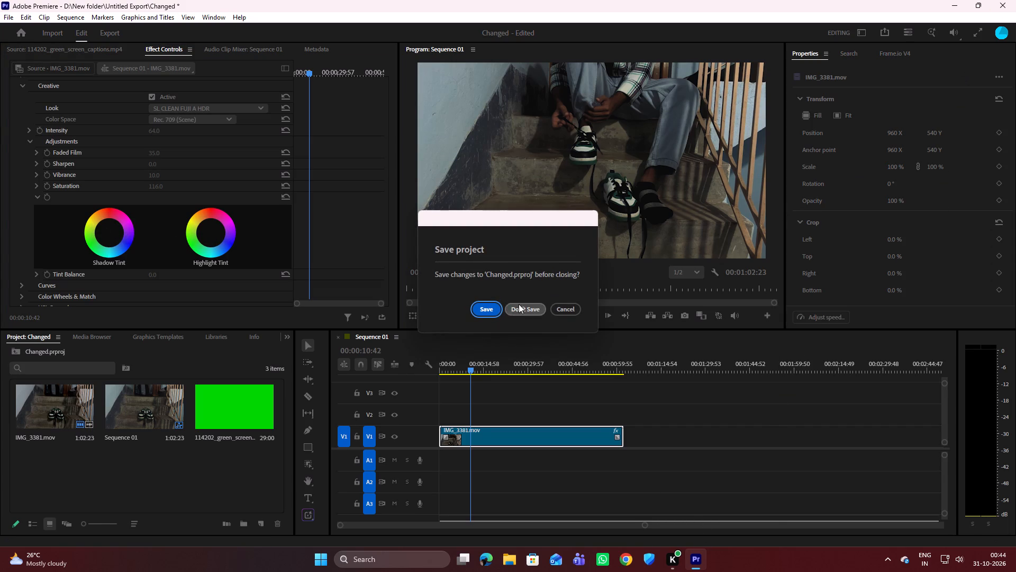
{"action": "left_click", "coordinate": [529, 306]}
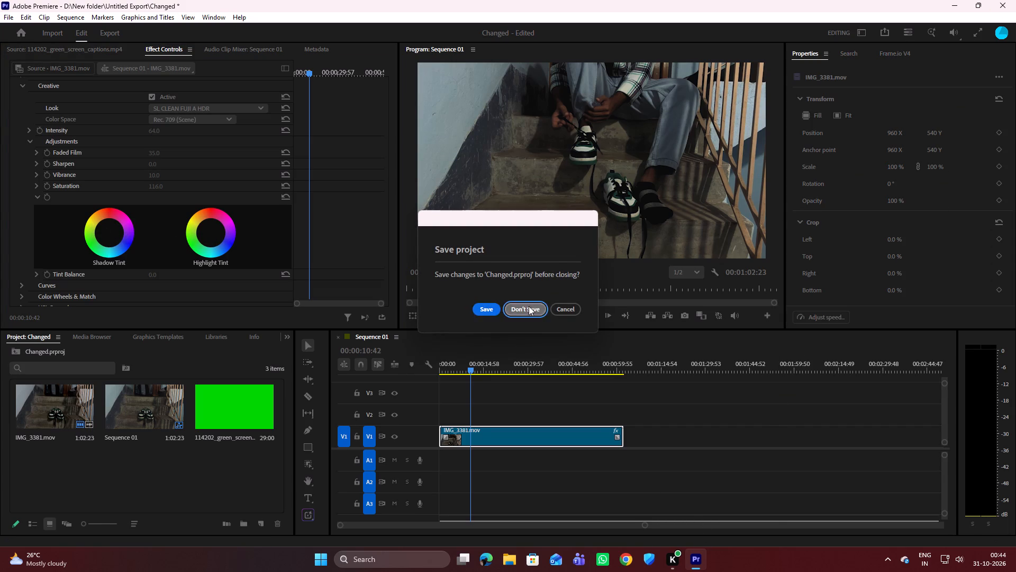